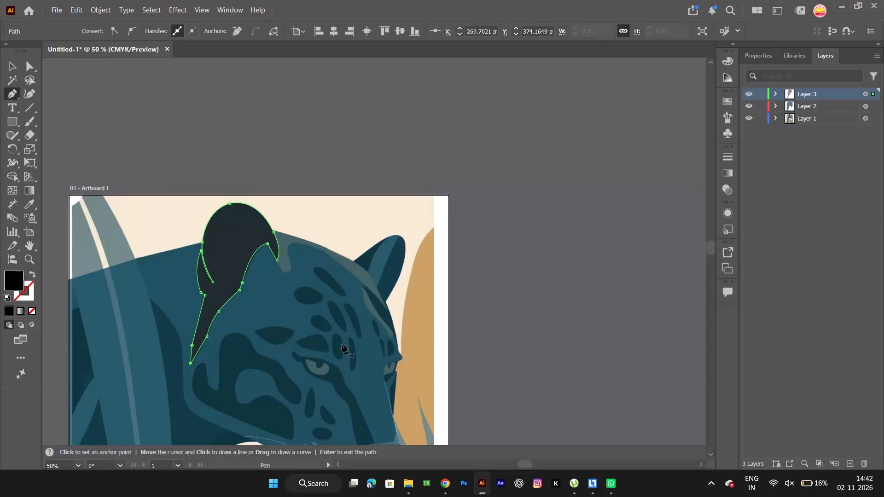
# Hide the reference artwork on Layer 1 to check the traced shapes alone, and show it again.
pyautogui.click(745, 118)
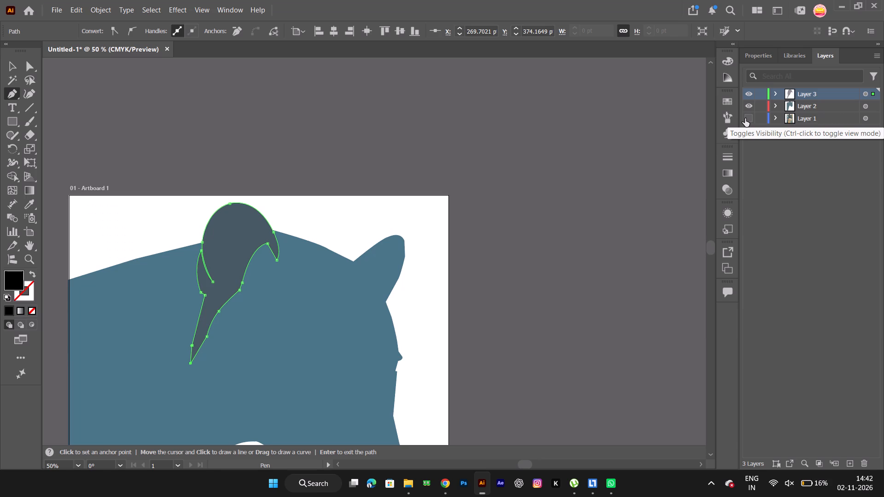
pyautogui.click(745, 118)
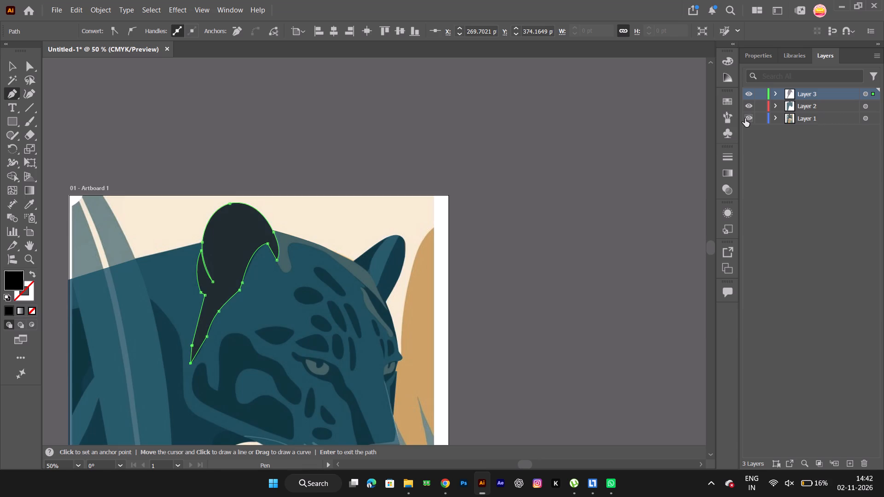
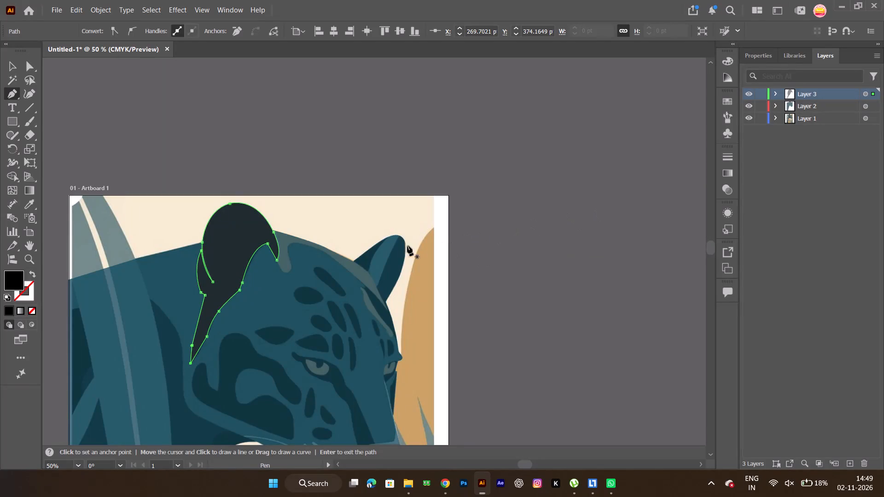
# Start a Pen tool path at the right-hand ear's base corner and trace the dark patch's lower edge along the head.
pyautogui.keyDown('ctrl'); pyautogui.keyDown('alt'); pyautogui.scroll(8, 375, 260); pyautogui.keyUp('alt'); pyautogui.keyUp('ctrl')
pyautogui.keyDown('ctrl'); pyautogui.keyDown('alt'); pyautogui.scroll(-4, 375, 260); pyautogui.keyUp('alt'); pyautogui.keyUp('ctrl')
pyautogui.press('space')
pyautogui.press('space')
pyautogui.moveTo(408, 225); pyautogui.dragTo(387, 259)
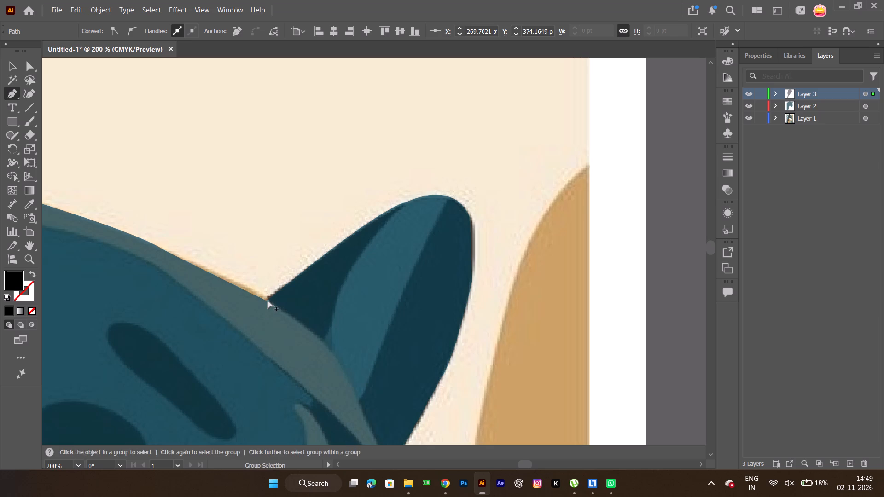
pyautogui.keyDown('ctrl'); pyautogui.keyDown('alt'); pyautogui.scroll(7, 268, 300); pyautogui.keyUp('alt'); pyautogui.keyUp('ctrl')
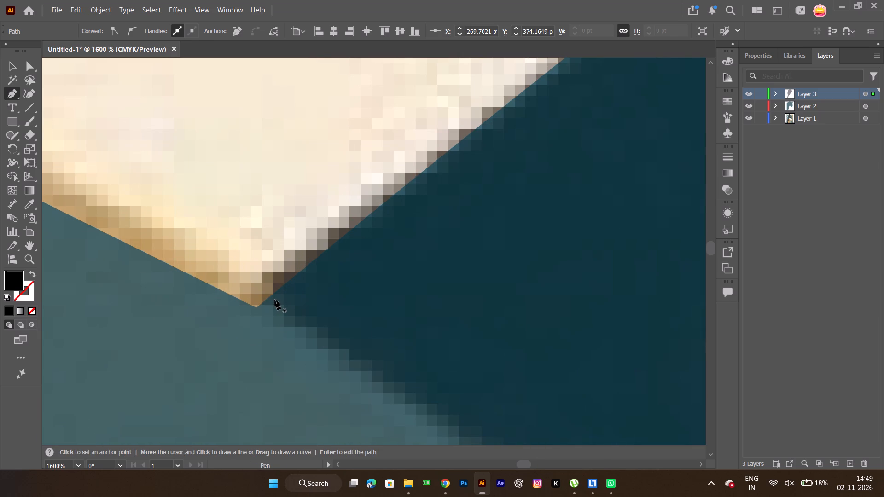
pyautogui.click(275, 300)
pyautogui.press('space')
pyautogui.press('space')
pyautogui.press('space')
pyautogui.press('space')
pyautogui.press('space')
pyautogui.press('space')
pyautogui.press('space')
pyautogui.press('space')
pyautogui.press('space')
pyautogui.press('space')
pyautogui.press('space')
pyautogui.press('space')
pyautogui.moveTo(420, 355); pyautogui.dragTo(241, 237)
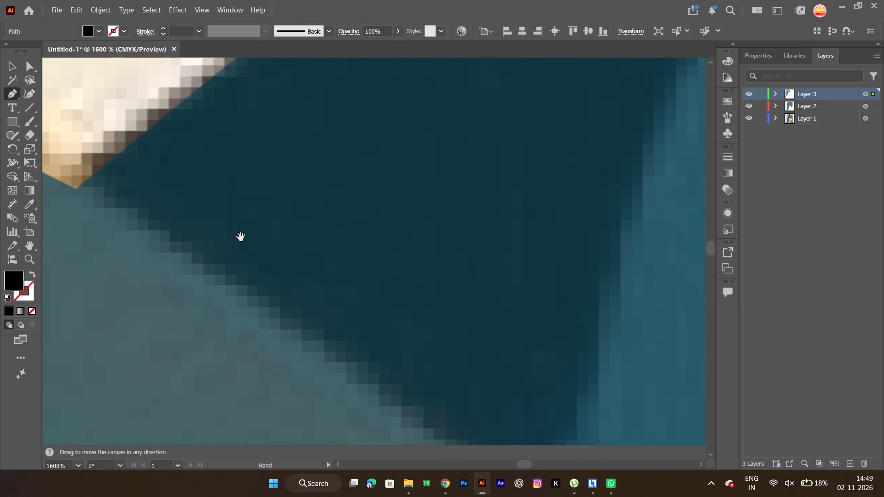
pyautogui.keyDown('ctrl'); pyautogui.keyDown('alt'); pyautogui.scroll(-2, 422, 301); pyautogui.keyUp('alt'); pyautogui.keyUp('ctrl')
pyautogui.press('space')
pyautogui.moveTo(500, 379); pyautogui.dragTo(333, 329)
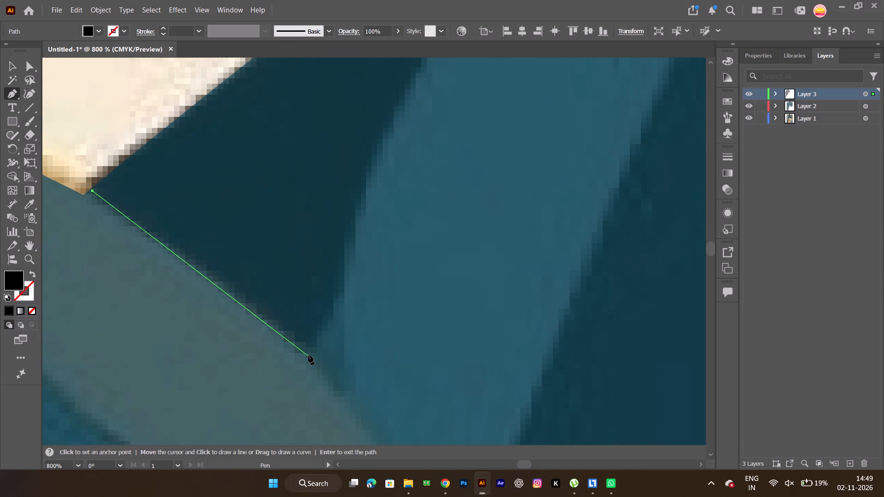
pyautogui.click(308, 355)
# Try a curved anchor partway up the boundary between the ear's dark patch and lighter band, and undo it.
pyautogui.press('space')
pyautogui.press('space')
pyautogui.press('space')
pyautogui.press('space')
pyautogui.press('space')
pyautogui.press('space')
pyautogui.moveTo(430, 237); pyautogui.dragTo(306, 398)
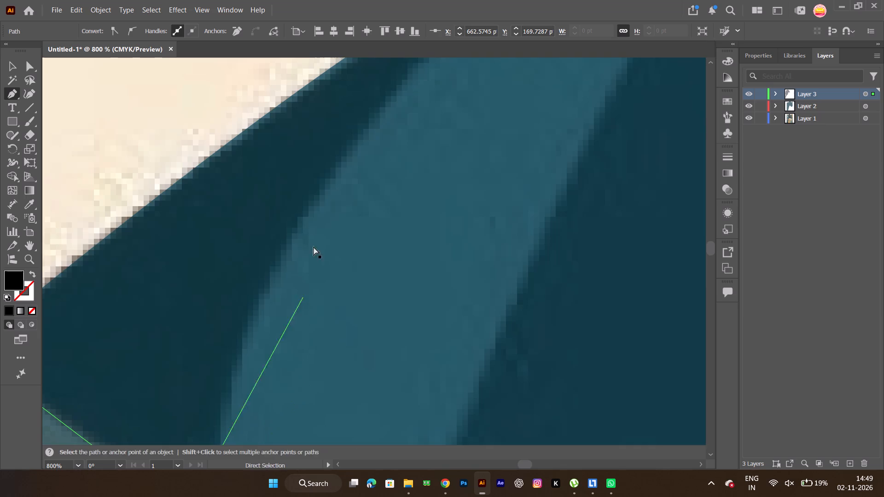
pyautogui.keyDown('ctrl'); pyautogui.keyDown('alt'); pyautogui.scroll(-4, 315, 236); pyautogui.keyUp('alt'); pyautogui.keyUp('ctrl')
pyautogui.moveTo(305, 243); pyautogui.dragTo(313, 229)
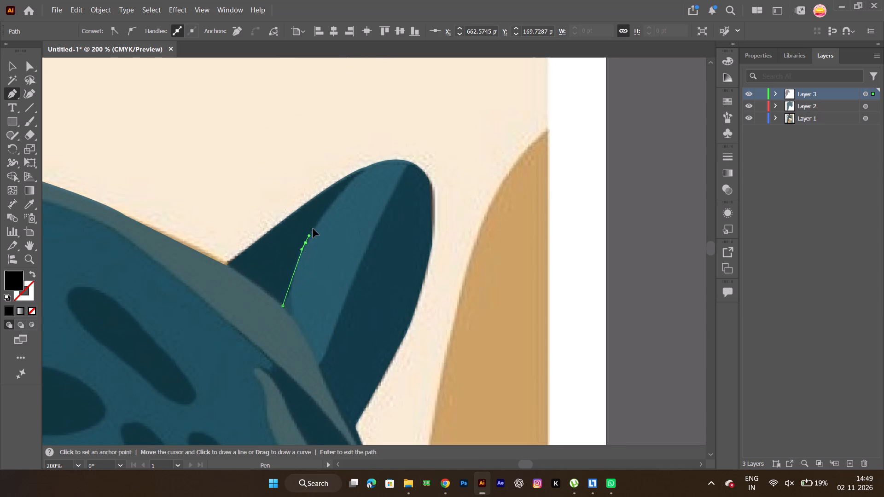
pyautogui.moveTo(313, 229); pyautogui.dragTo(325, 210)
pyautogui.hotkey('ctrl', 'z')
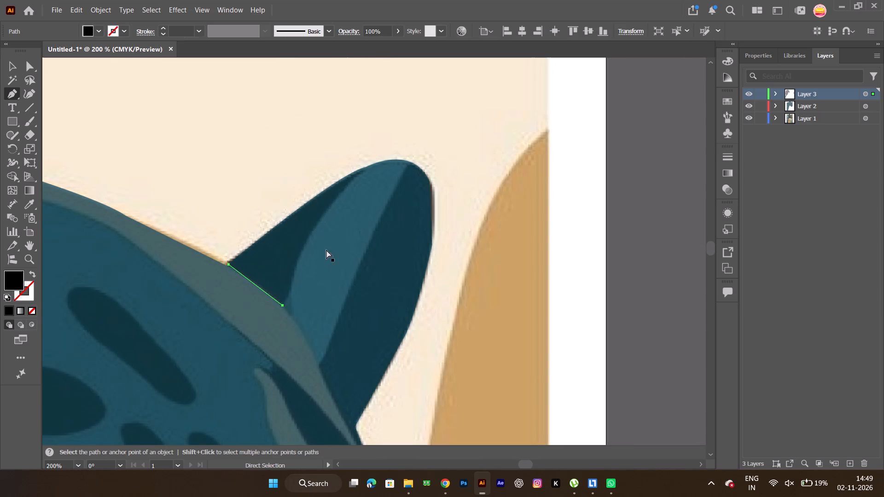
# Trace the dark patch's inner boundary with two curved anchors and a straight segment to its pointed tip near the ear's top.
pyautogui.keyDown('ctrl'); pyautogui.keyDown('alt'); pyautogui.scroll(5, 284, 280); pyautogui.keyUp('alt'); pyautogui.keyUp('ctrl')
pyautogui.moveTo(343, 225); pyautogui.dragTo(330, 201)
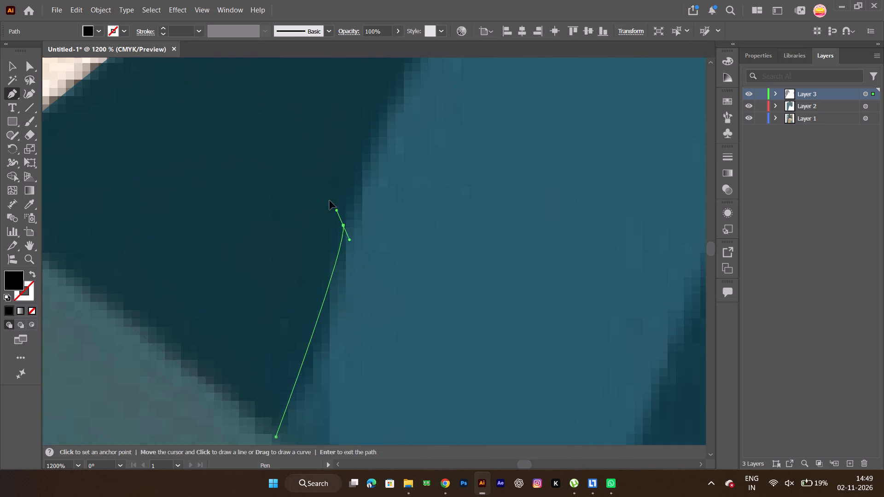
pyautogui.moveTo(330, 201); pyautogui.dragTo(343, 107)
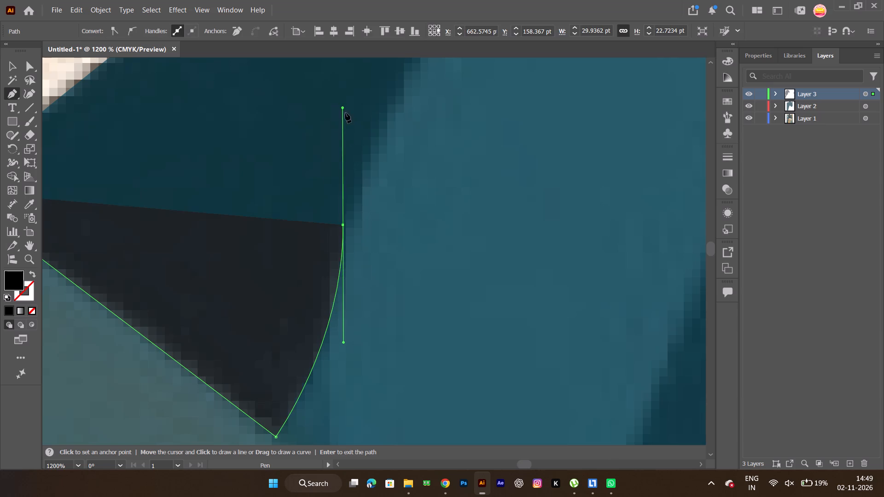
pyautogui.click(342, 226)
pyautogui.press('space')
pyautogui.press('space')
pyautogui.press('space')
pyautogui.press('space')
pyautogui.press('space')
pyautogui.press('space')
pyautogui.press('space')
pyautogui.press('space')
pyautogui.press('space')
pyautogui.moveTo(384, 188); pyautogui.dragTo(194, 399)
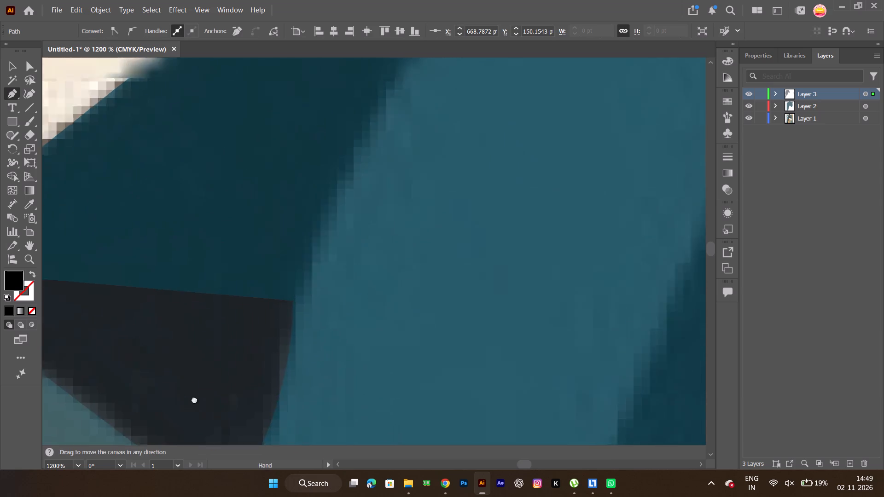
pyautogui.moveTo(194, 399); pyautogui.dragTo(119, 450)
pyautogui.keyDown('ctrl'); pyautogui.keyDown('alt'); pyautogui.scroll(-4, 262, 229); pyautogui.keyUp('alt'); pyautogui.keyUp('ctrl')
pyautogui.keyDown('ctrl'); pyautogui.keyDown('alt'); pyautogui.scroll(4, 269, 204); pyautogui.keyUp('alt'); pyautogui.keyUp('ctrl')
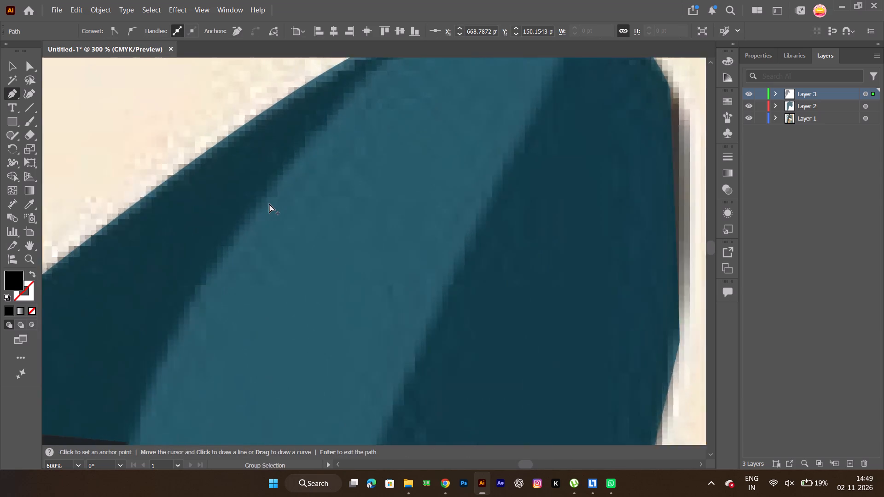
pyautogui.moveTo(281, 162); pyautogui.dragTo(390, 108)
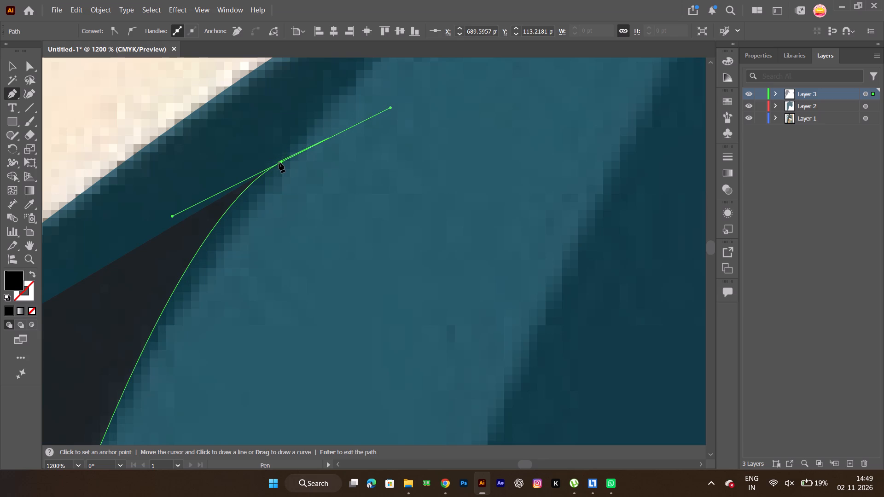
pyautogui.click(282, 162)
pyautogui.press('space')
pyautogui.press('space')
pyautogui.press('space')
pyautogui.press('space')
pyautogui.press('space')
pyautogui.moveTo(355, 124); pyautogui.dragTo(256, 337)
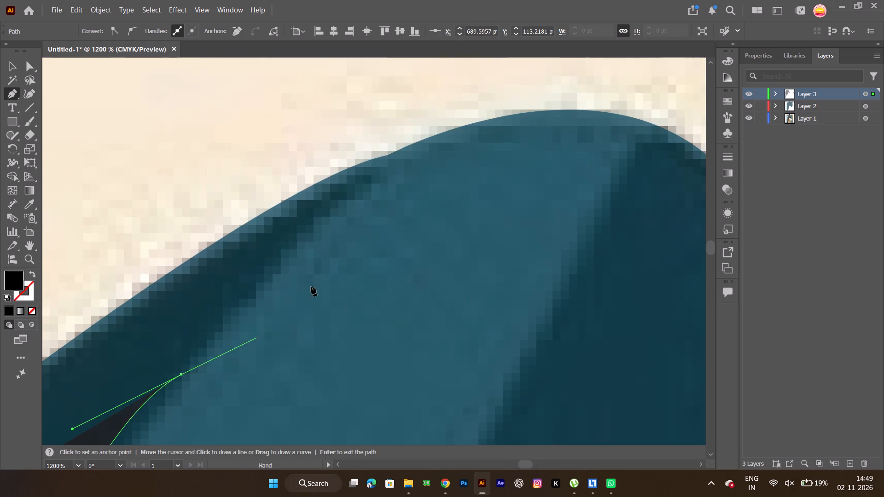
pyautogui.click(369, 187)
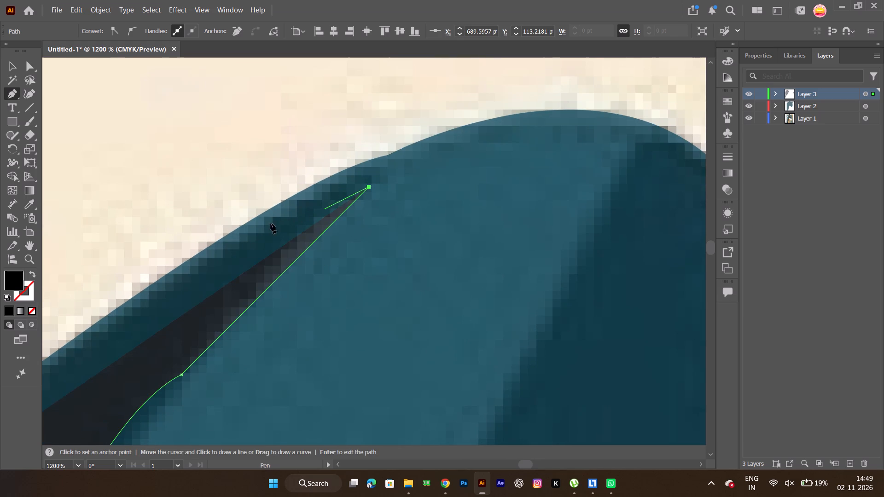
# Close the dark ear patch with a straight outer edge from its tip back to the starting anchor at the ear base.
pyautogui.press('space')
pyautogui.press('space')
pyautogui.press('space')
pyautogui.press('space')
pyautogui.press('space')
pyautogui.press('space')
pyautogui.press('space')
pyautogui.press('space')
pyautogui.press('space')
pyautogui.press('space')
pyautogui.press('space')
pyautogui.moveTo(107, 320); pyautogui.dragTo(363, 169)
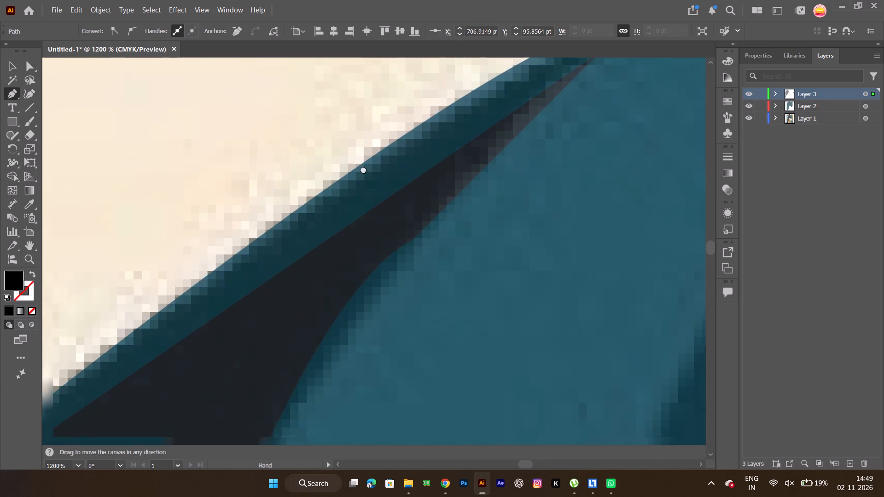
pyautogui.moveTo(363, 169); pyautogui.dragTo(372, 165)
pyautogui.press('space')
pyautogui.press('space')
pyautogui.press('space')
pyautogui.press('space')
pyautogui.press('space')
pyautogui.press('space')
pyautogui.press('space')
pyautogui.press('space')
pyautogui.press('space')
pyautogui.press('space')
pyautogui.press('space')
pyautogui.press('space')
pyautogui.press('space')
pyautogui.press('space')
pyautogui.press('space')
pyautogui.press('space')
pyautogui.press('space')
pyautogui.press('space')
pyautogui.moveTo(147, 365); pyautogui.dragTo(541, 141)
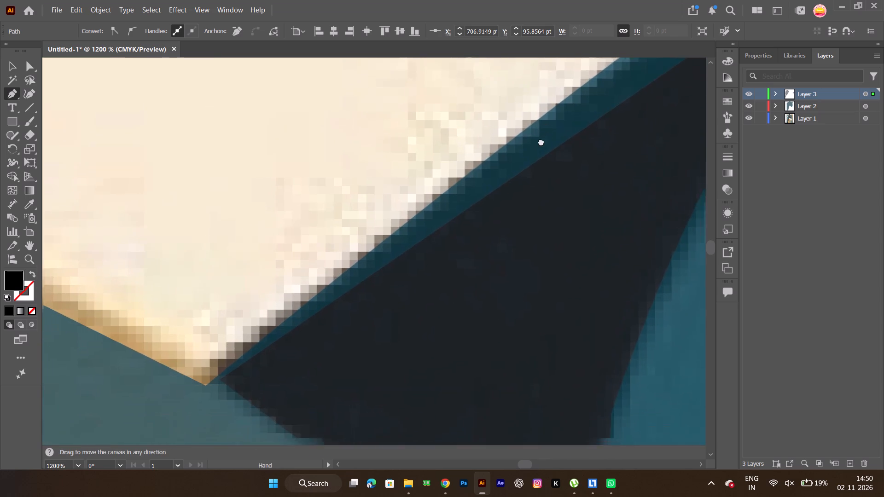
pyautogui.moveTo(541, 141); pyautogui.dragTo(541, 138)
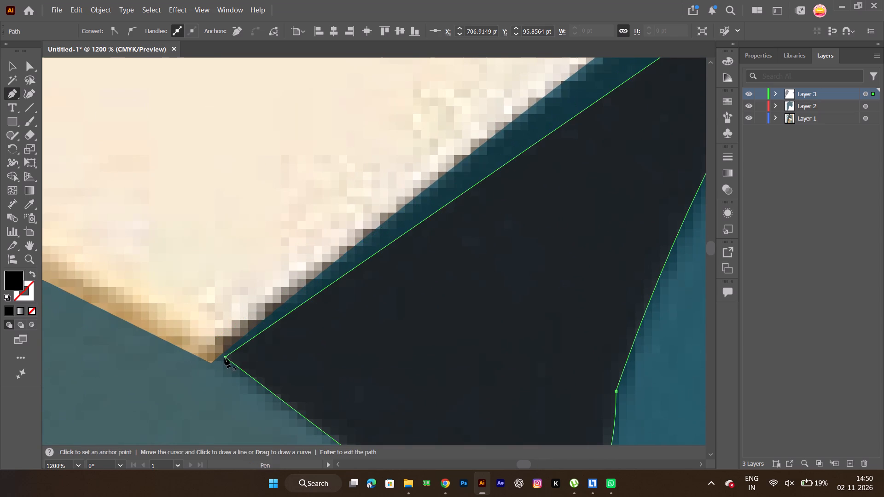
pyautogui.click(225, 358)
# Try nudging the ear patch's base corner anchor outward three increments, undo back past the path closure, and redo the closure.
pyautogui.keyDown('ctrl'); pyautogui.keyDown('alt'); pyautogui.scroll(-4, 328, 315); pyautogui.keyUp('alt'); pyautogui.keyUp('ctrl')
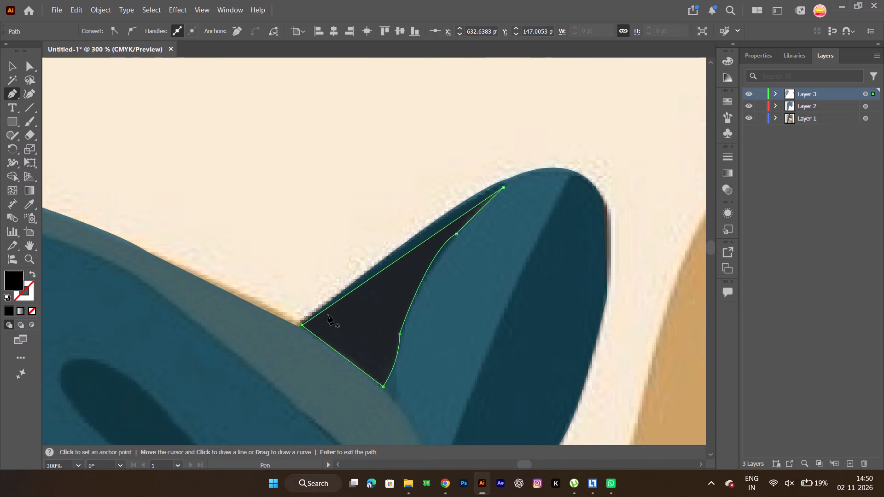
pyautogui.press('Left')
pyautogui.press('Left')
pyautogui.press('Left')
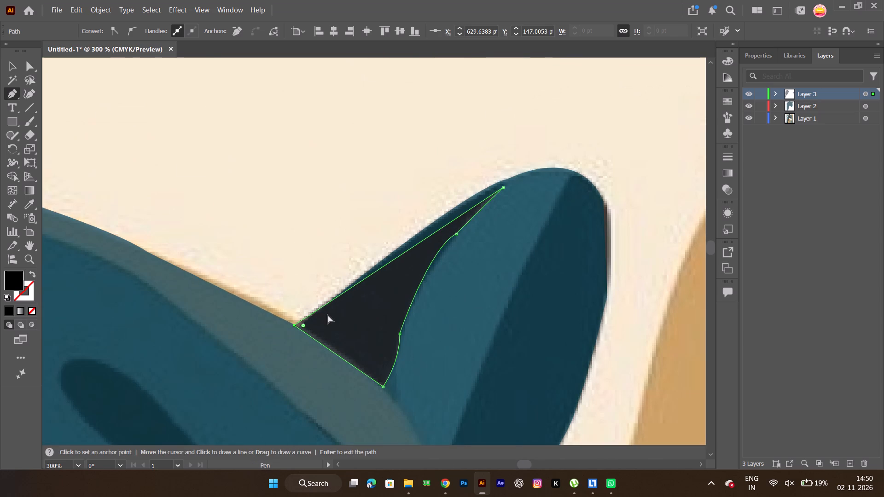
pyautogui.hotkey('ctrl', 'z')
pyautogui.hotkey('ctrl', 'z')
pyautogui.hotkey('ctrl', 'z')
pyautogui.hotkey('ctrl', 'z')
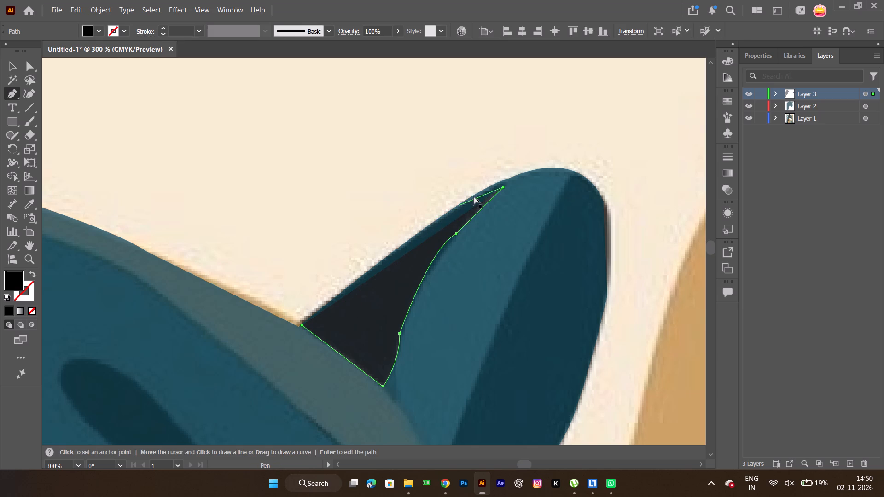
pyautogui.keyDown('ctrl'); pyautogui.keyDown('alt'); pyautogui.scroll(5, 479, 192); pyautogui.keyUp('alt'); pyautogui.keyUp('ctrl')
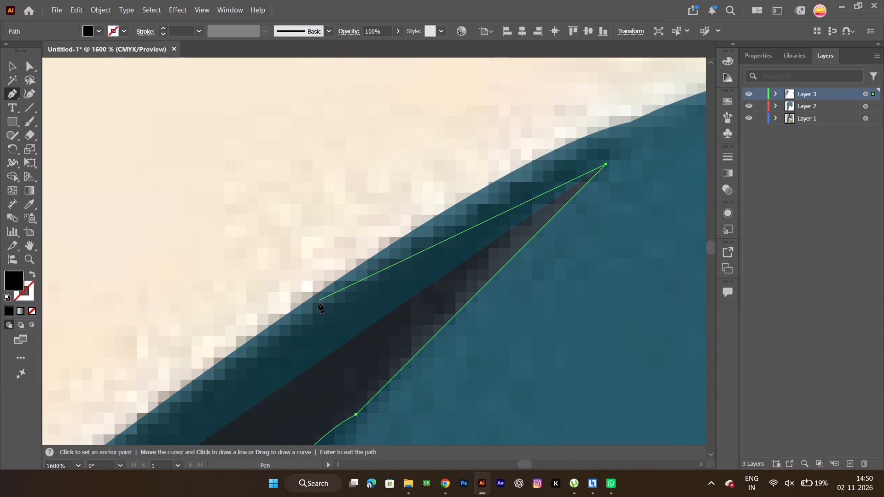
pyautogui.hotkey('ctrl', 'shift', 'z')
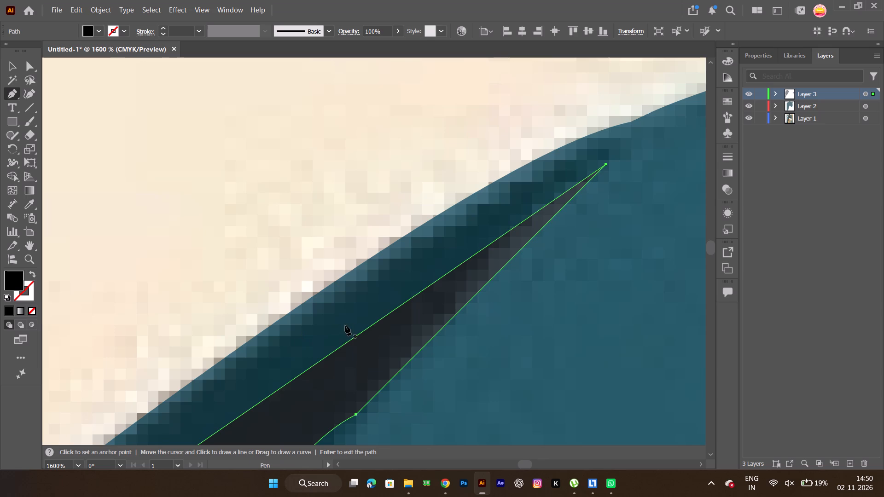
# Select the whole dark ear patch and nudge it up four increments towards the ear's outer edge.
pyautogui.press('v')
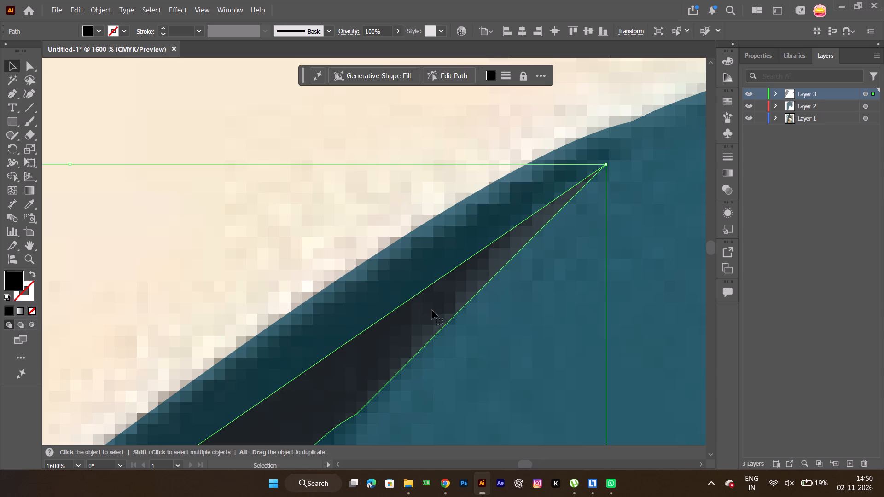
pyautogui.click(432, 310)
pyautogui.press('Up')
pyautogui.press('Up')
pyautogui.press('Up')
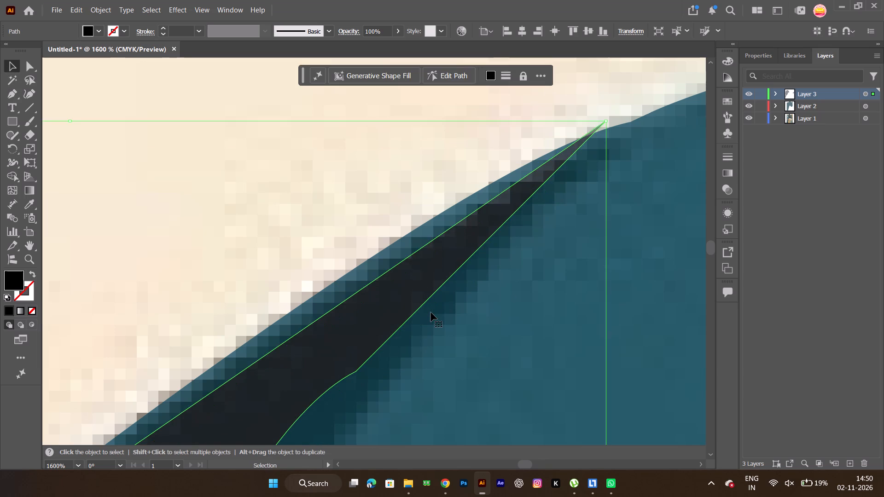
pyautogui.press('Up')
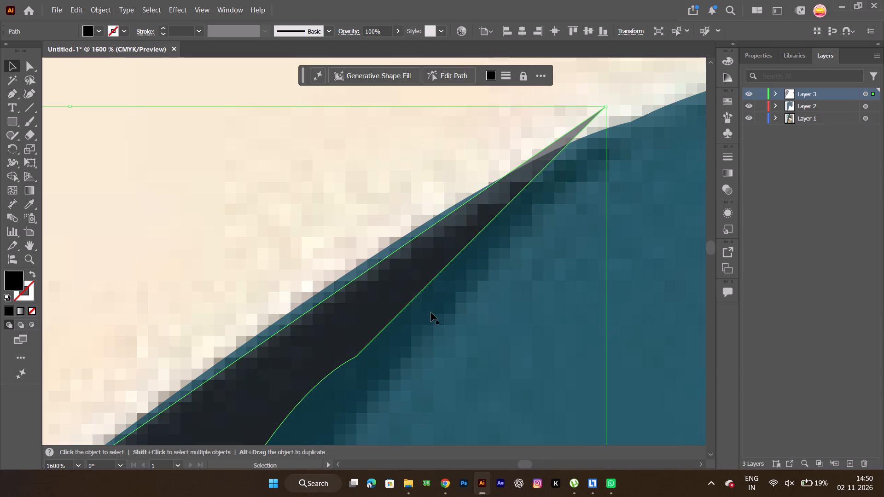
# Move the patch's base corner anchor down onto the corner where the ear meets the head, using Direct Selection.
pyautogui.press('space')
pyautogui.press('space')
pyautogui.press('space')
pyautogui.press('space')
pyautogui.press('space')
pyautogui.press('space')
pyautogui.press('space')
pyautogui.press('space')
pyautogui.press('space')
pyautogui.press('space')
pyautogui.press('space')
pyautogui.press('space')
pyautogui.press('space')
pyautogui.press('space')
pyautogui.press('space')
pyautogui.press('space')
pyautogui.moveTo(317, 325); pyautogui.dragTo(539, 88)
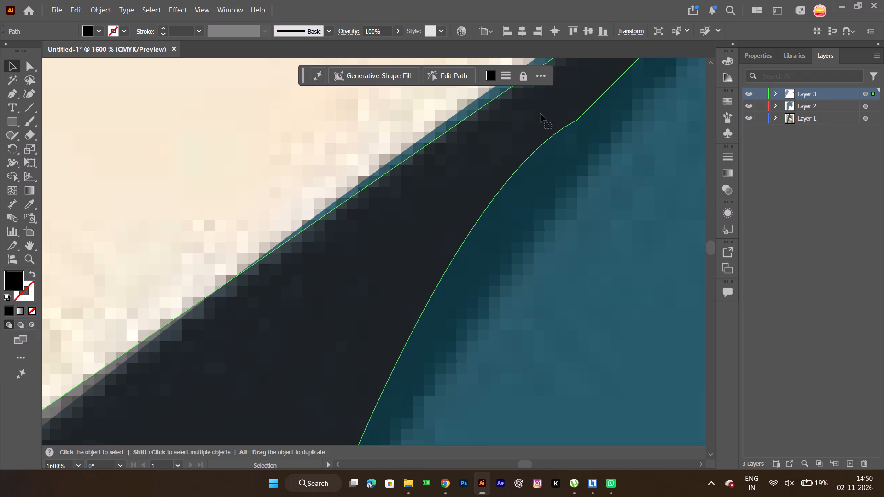
pyautogui.keyDown('ctrl'); pyautogui.keyDown('alt'); pyautogui.scroll(-4, 539, 147); pyautogui.keyUp('alt'); pyautogui.keyUp('ctrl')
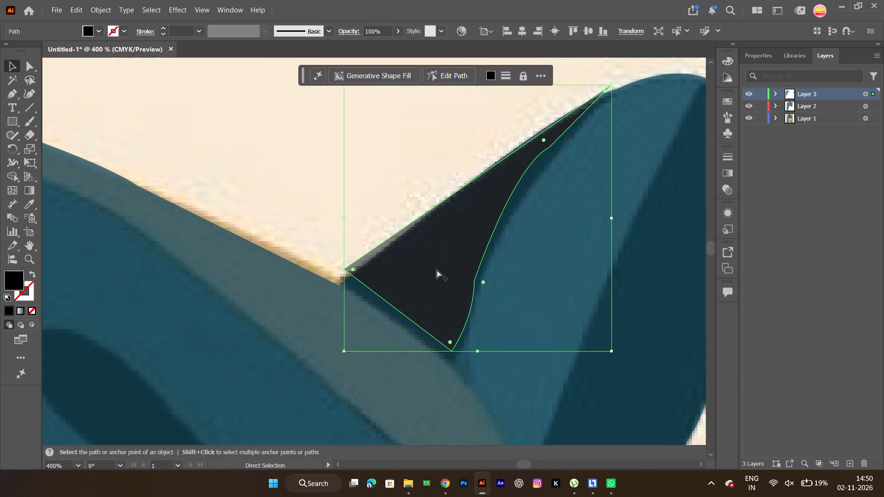
pyautogui.keyDown('ctrl'); pyautogui.keyDown('alt'); pyautogui.scroll(2, 437, 270); pyautogui.keyUp('alt'); pyautogui.keyUp('ctrl')
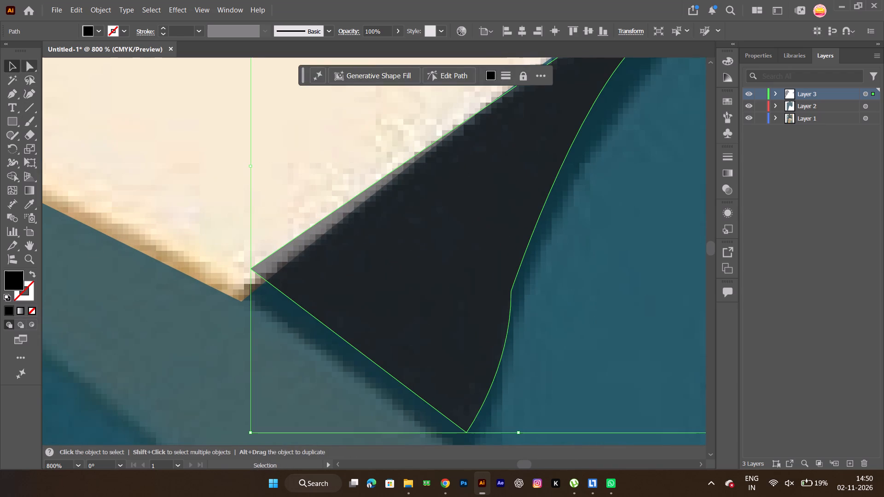
pyautogui.click(31, 71)
pyautogui.click(251, 268)
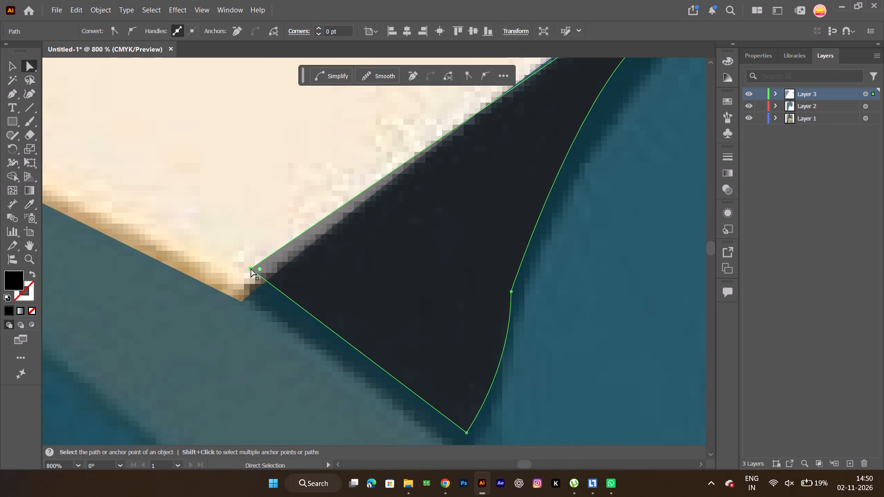
pyautogui.moveTo(251, 268); pyautogui.dragTo(247, 300)
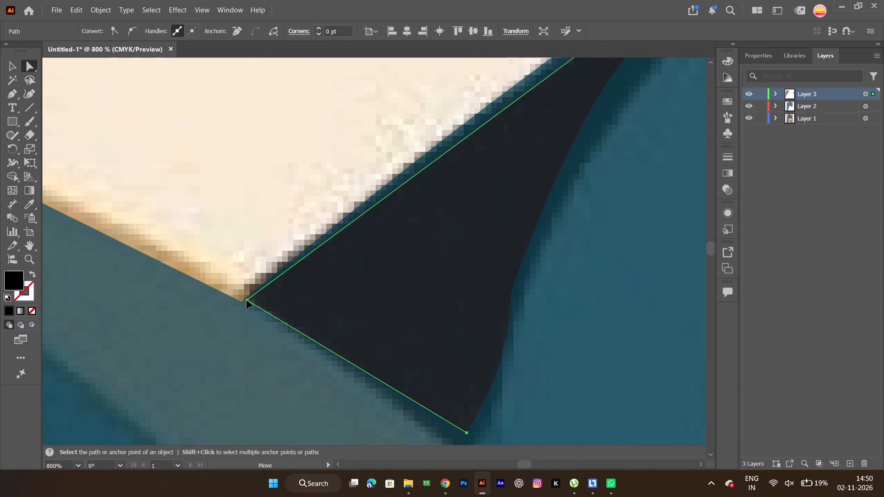
pyautogui.moveTo(247, 300); pyautogui.dragTo(247, 299)
# Move the patch's tip anchor down and inward so that it sits inside the ear's upper outline.
pyautogui.press('space')
pyautogui.press('space')
pyautogui.press('space')
pyautogui.press('space')
pyautogui.press('space')
pyautogui.press('space')
pyautogui.press('space')
pyautogui.press('space')
pyautogui.moveTo(508, 218); pyautogui.dragTo(367, 428)
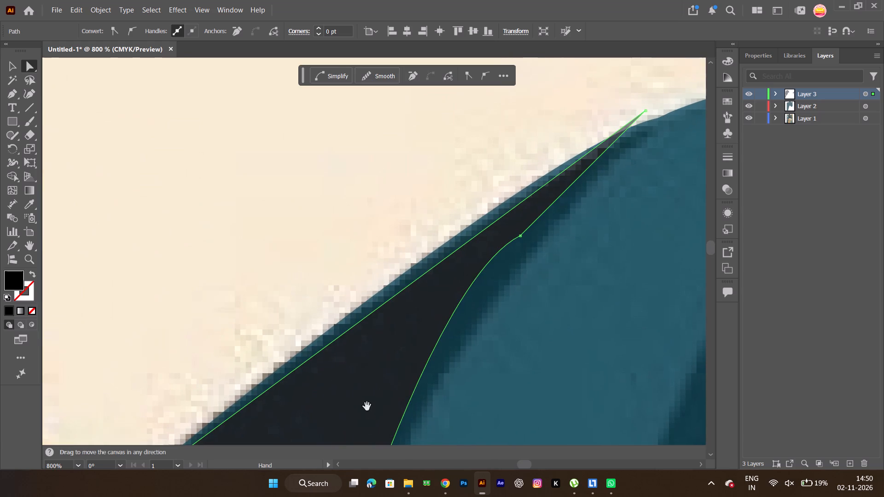
pyautogui.click(645, 110)
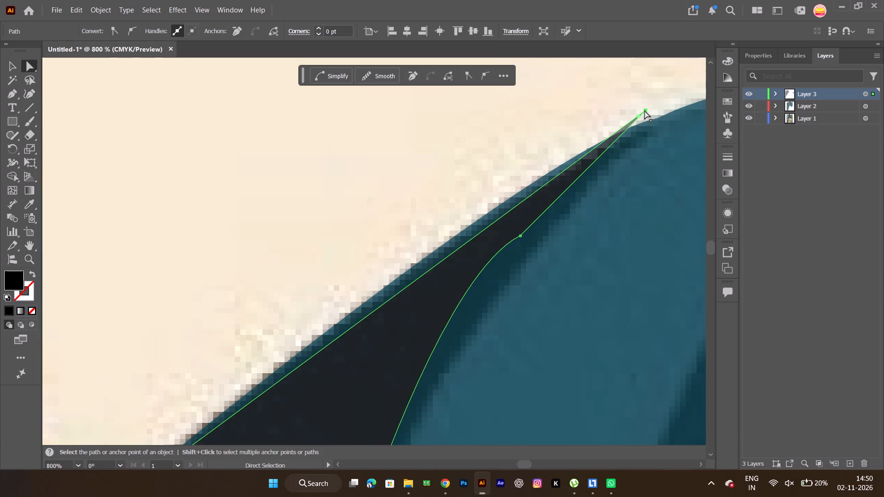
pyautogui.moveTo(645, 110); pyautogui.dragTo(660, 126)
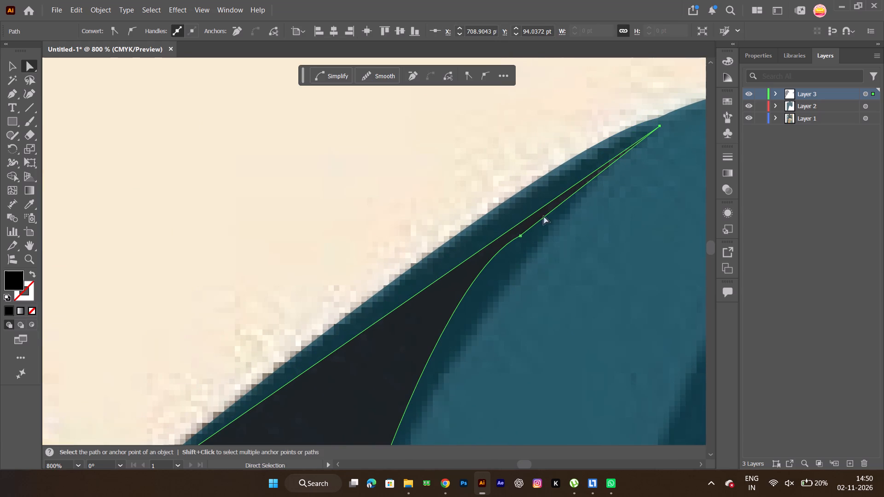
# Move the upper anchor on the patch's inner edge outward to the boundary with the lighter ear band.
pyautogui.moveTo(521, 235); pyautogui.dragTo(531, 255)
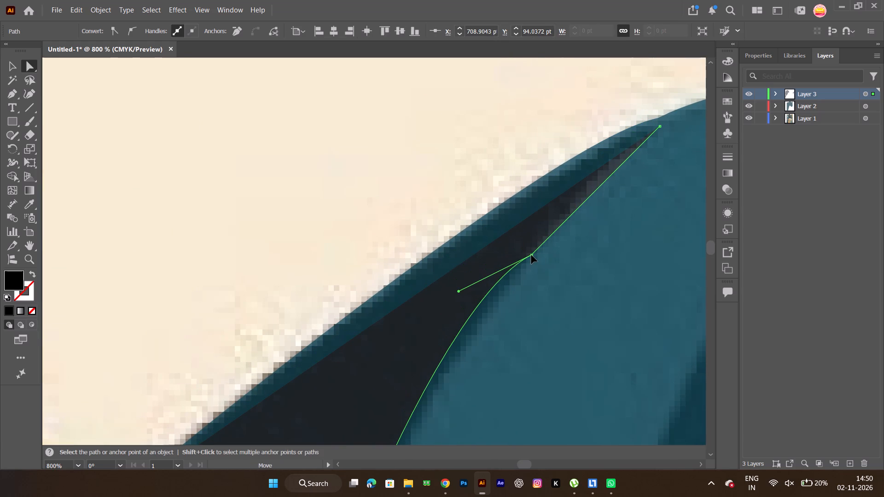
pyautogui.moveTo(531, 255); pyautogui.dragTo(535, 258)
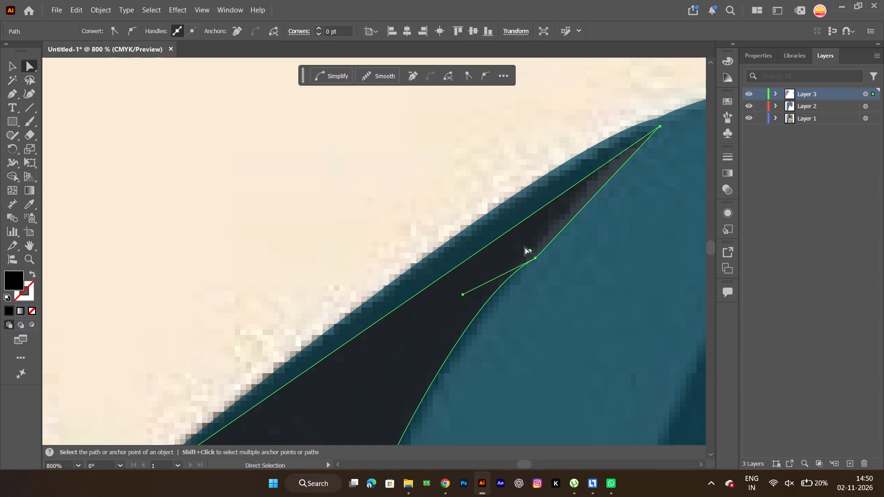
# Round the dark patch's upper inner-edge corner to about 52 pt and pull its lower curve handle down towards the ear band boundary.
pyautogui.moveTo(531, 253); pyautogui.dragTo(458, 146)
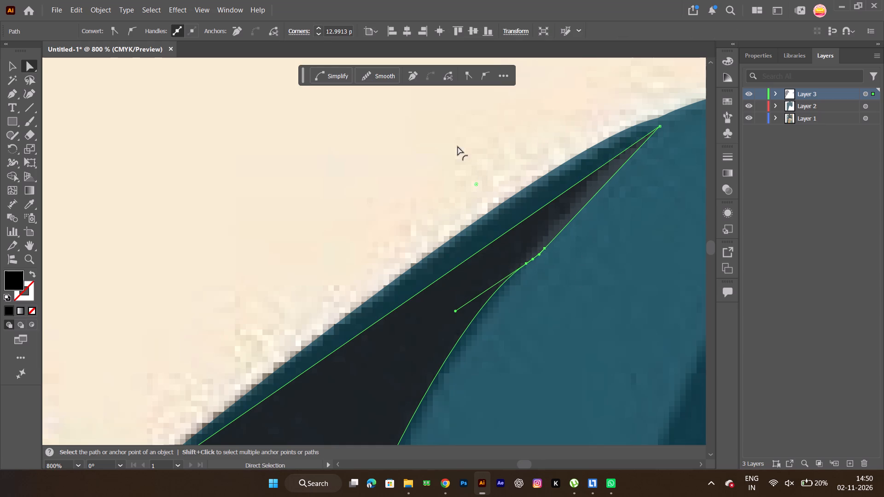
pyautogui.moveTo(458, 146); pyautogui.dragTo(81, 195)
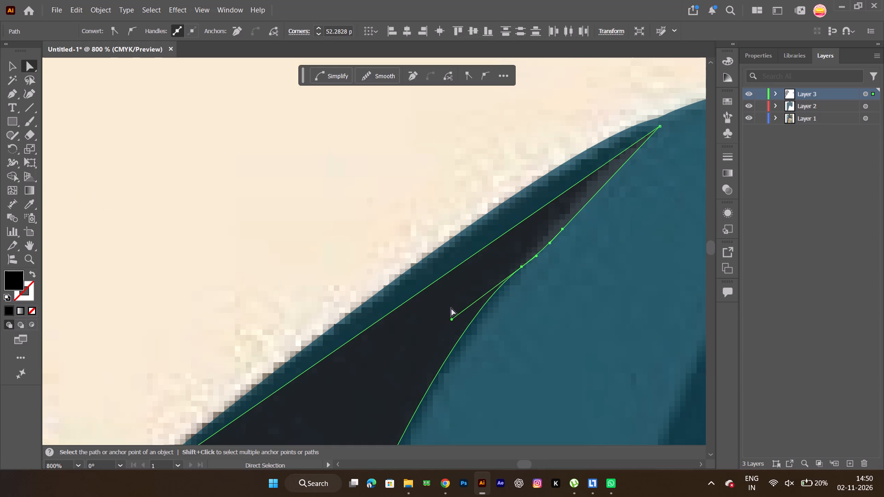
pyautogui.moveTo(452, 318); pyautogui.dragTo(460, 344)
# Move the patch's bottom corner anchor down to where the ear meets the head's edge.
pyautogui.press('space')
pyautogui.press('space')
pyautogui.press('space')
pyautogui.press('space')
pyautogui.press('space')
pyautogui.press('space')
pyautogui.press('space')
pyautogui.press('space')
pyautogui.moveTo(460, 344); pyautogui.dragTo(440, 205)
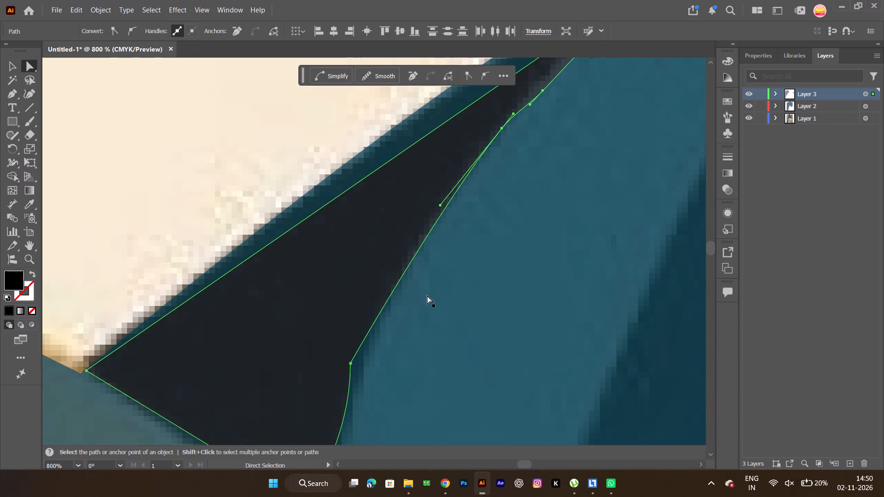
pyautogui.press('space')
pyautogui.press('space')
pyautogui.press('space')
pyautogui.press('space')
pyautogui.press('space')
pyautogui.press('space')
pyautogui.press('space')
pyautogui.press('space')
pyautogui.press('space')
pyautogui.moveTo(308, 369); pyautogui.dragTo(259, 209)
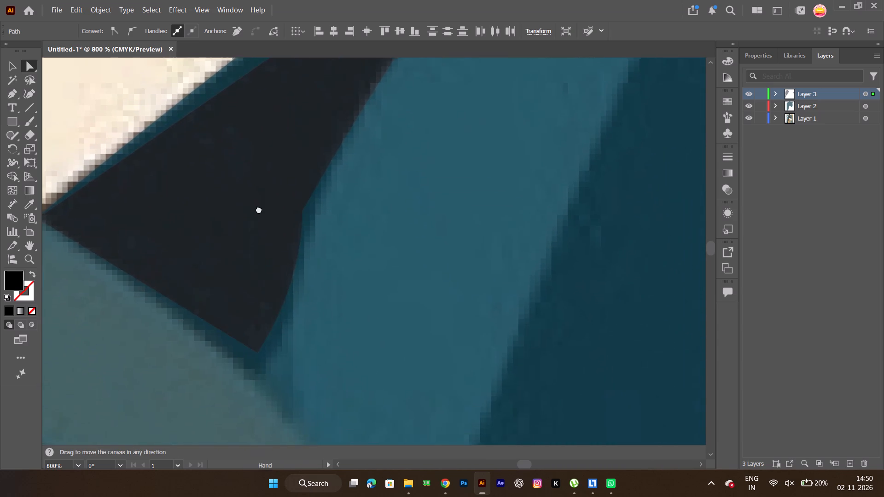
pyautogui.moveTo(259, 209); pyautogui.dragTo(257, 207)
pyautogui.click(256, 344)
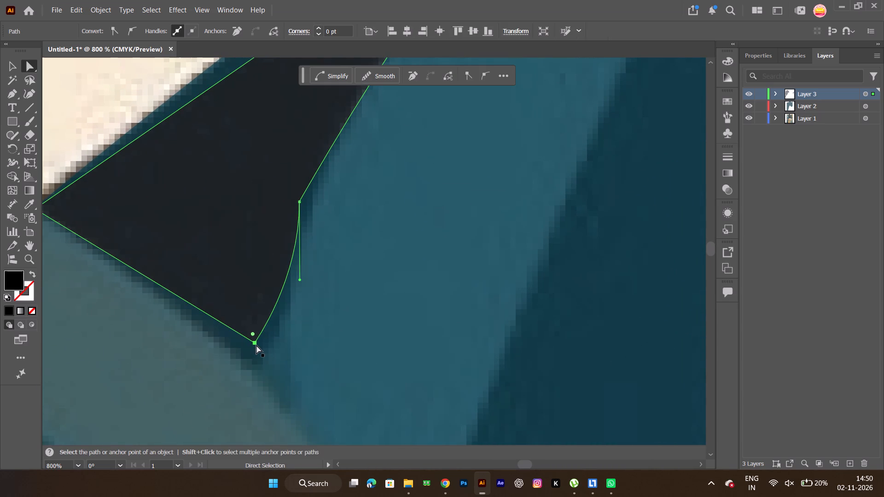
pyautogui.moveTo(254, 343); pyautogui.dragTo(250, 355)
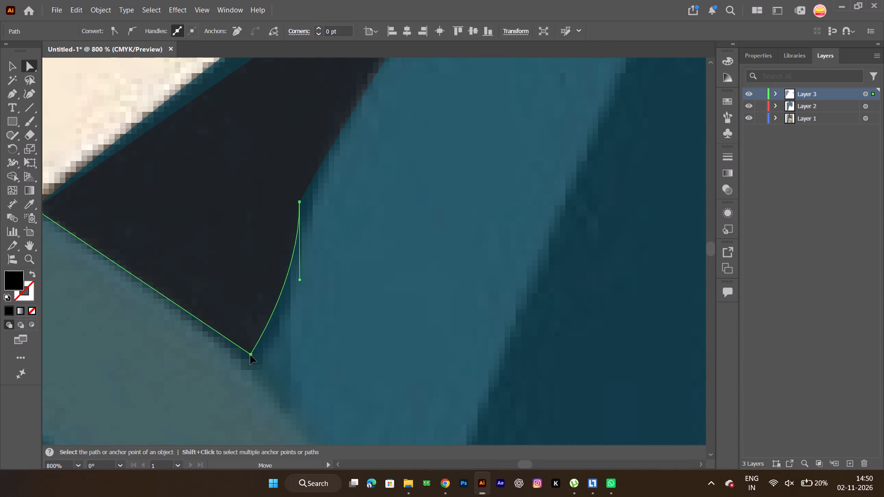
pyautogui.moveTo(250, 355); pyautogui.dragTo(250, 370)
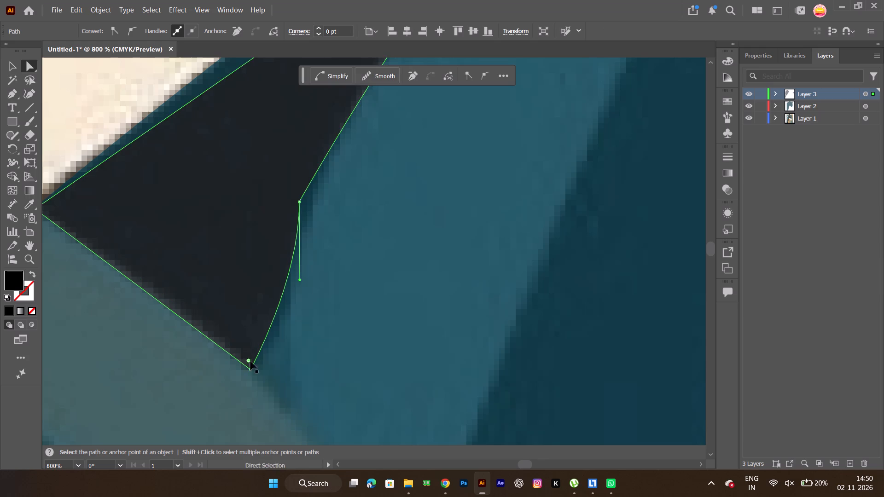
pyautogui.keyDown('ctrl'); pyautogui.keyDown('alt'); pyautogui.scroll(-5, 258, 327); pyautogui.keyUp('alt'); pyautogui.keyUp('ctrl')
pyautogui.click(211, 209)
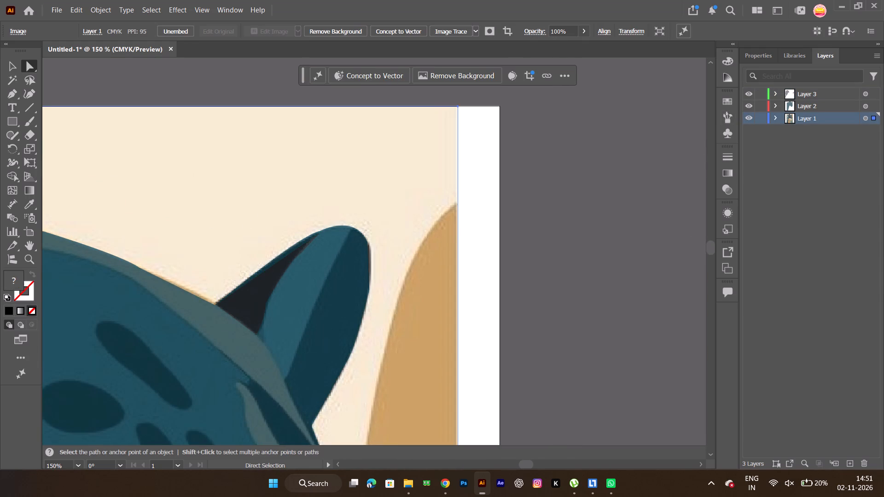
pyautogui.hotkey('ctrl', 'z')
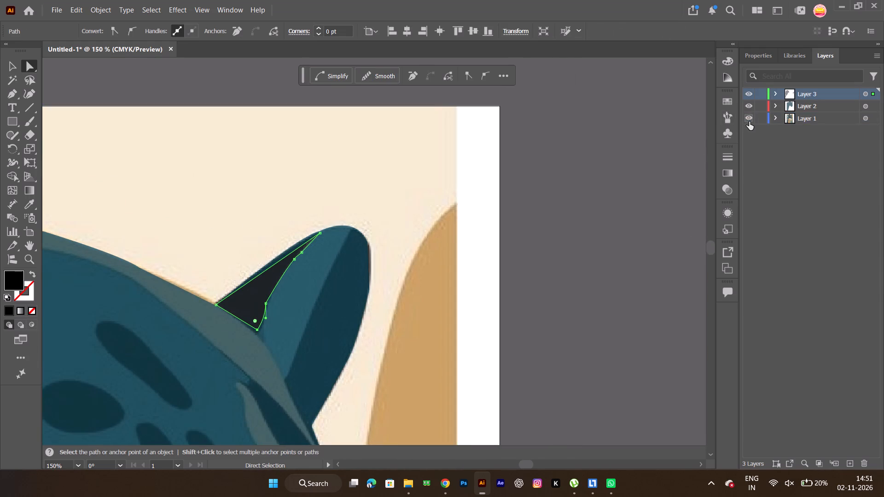
# Hide the Layer 1 reference, examine the traced head and ear shapes on their own, and show Layer 1 again.
pyautogui.click(749, 121)
pyautogui.press('space')
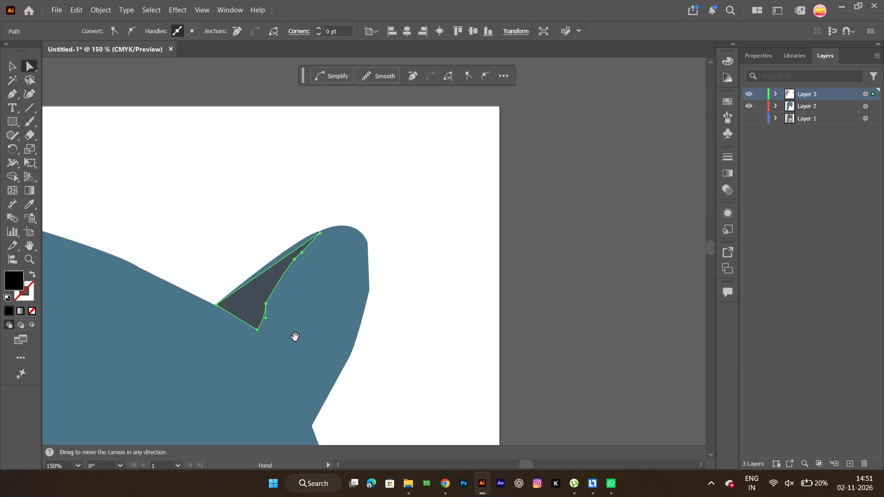
pyautogui.moveTo(295, 337); pyautogui.dragTo(562, 281)
pyautogui.press('space')
pyautogui.keyDown('ctrl'); pyautogui.keyDown('alt'); pyautogui.scroll(-2, 542, 285); pyautogui.keyUp('alt'); pyautogui.keyUp('ctrl')
pyautogui.press('space')
pyautogui.press('space')
pyautogui.press('space')
pyautogui.press('space')
pyautogui.press('space')
pyautogui.press('space')
pyautogui.press('space')
pyautogui.press('space')
pyautogui.press('space')
pyautogui.press('space')
pyautogui.moveTo(518, 345); pyautogui.dragTo(500, 341)
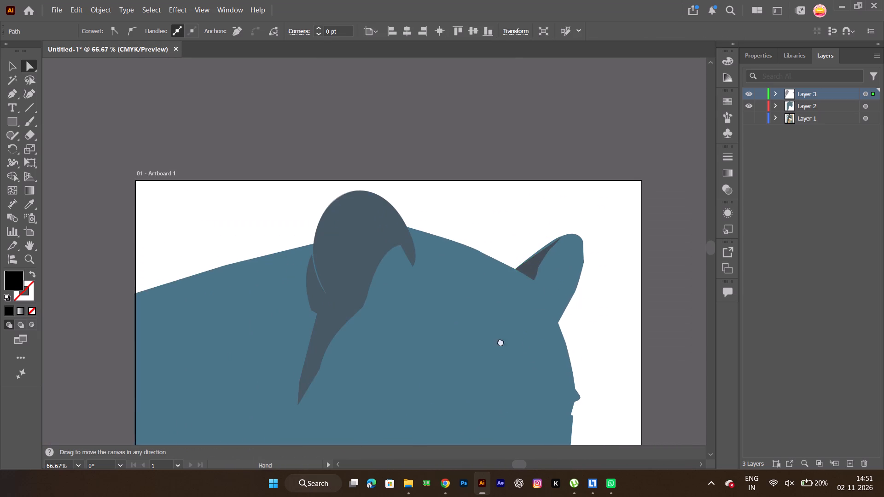
pyautogui.moveTo(500, 341); pyautogui.dragTo(457, 335)
pyautogui.press('space')
pyautogui.press('space')
pyautogui.press('space')
pyautogui.press('space')
pyautogui.press('space')
pyautogui.press('space')
pyautogui.press('space')
pyautogui.press('space')
pyautogui.press('space')
pyautogui.press('space')
pyautogui.press('space')
pyautogui.press('space')
pyautogui.press('space')
pyautogui.press('space')
pyautogui.press('space')
pyautogui.press('space')
pyautogui.press('space')
pyautogui.press('space')
pyautogui.press('space')
pyautogui.press('space')
pyautogui.moveTo(390, 349); pyautogui.dragTo(333, 243)
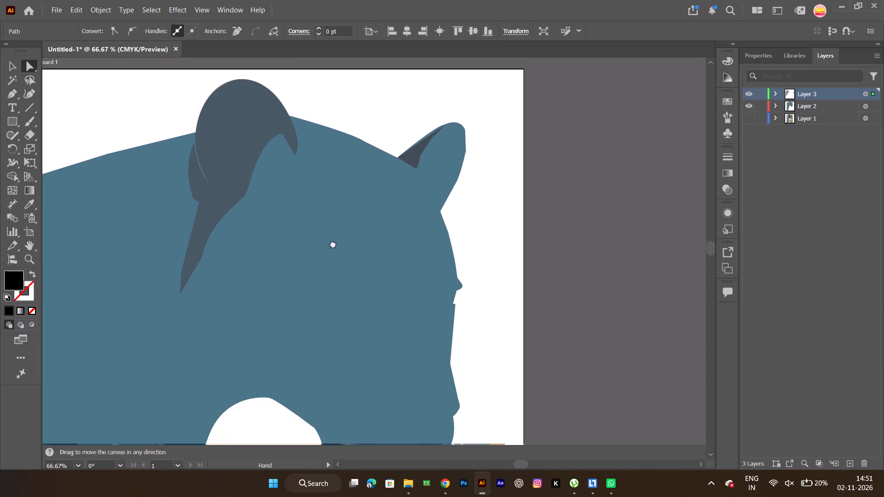
pyautogui.moveTo(333, 243); pyautogui.dragTo(321, 204)
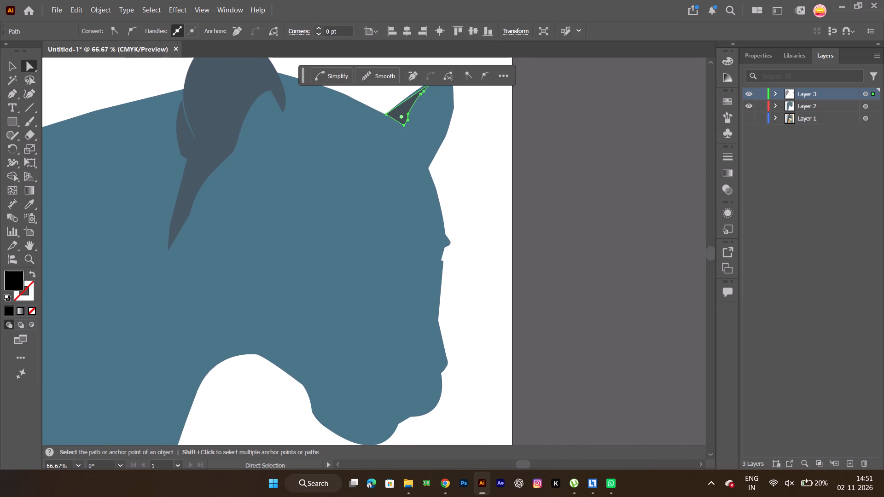
pyautogui.click(745, 116)
# Start the nose shape with the Pen tool at the dark stripe's corner, curve to the nose's rounded end, and remove the outgoing handle.
pyautogui.press('space')
pyautogui.press('space')
pyautogui.press('space')
pyautogui.press('space')
pyautogui.press('space')
pyautogui.press('space')
pyautogui.press('space')
pyautogui.press('space')
pyautogui.press('space')
pyautogui.moveTo(322, 228); pyautogui.dragTo(302, 286)
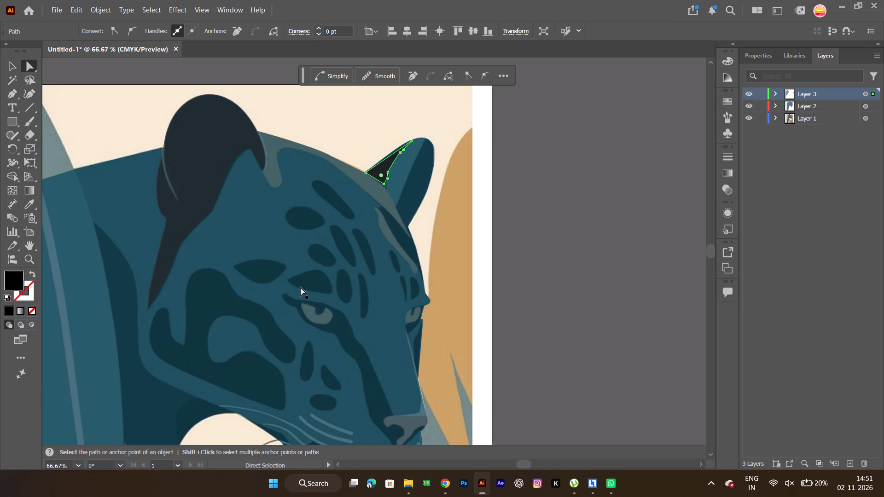
pyautogui.click(7, 98)
pyautogui.press('space')
pyautogui.press('space')
pyautogui.press('space')
pyautogui.press('space')
pyautogui.press('space')
pyautogui.press('space')
pyautogui.press('space')
pyautogui.press('space')
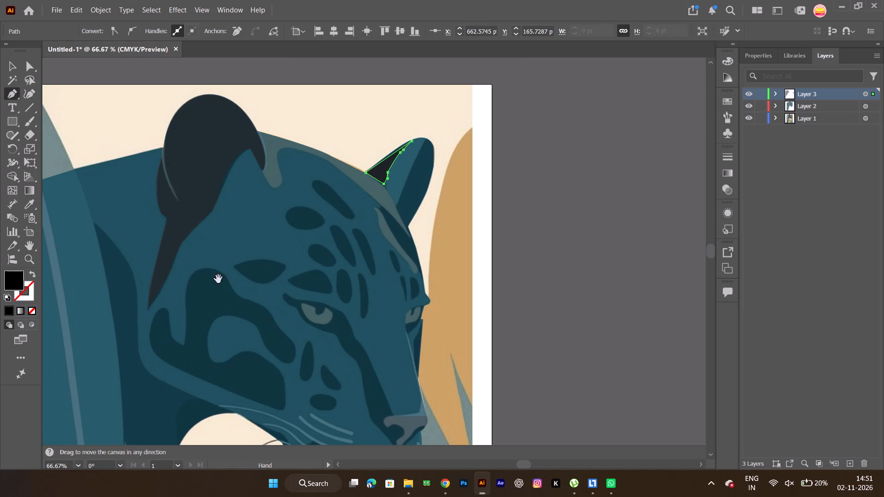
pyautogui.moveTo(260, 311); pyautogui.dragTo(138, 274)
pyautogui.keyDown('ctrl'); pyautogui.keyDown('alt'); pyautogui.scroll(5, 169, 306); pyautogui.keyUp('alt'); pyautogui.keyUp('ctrl')
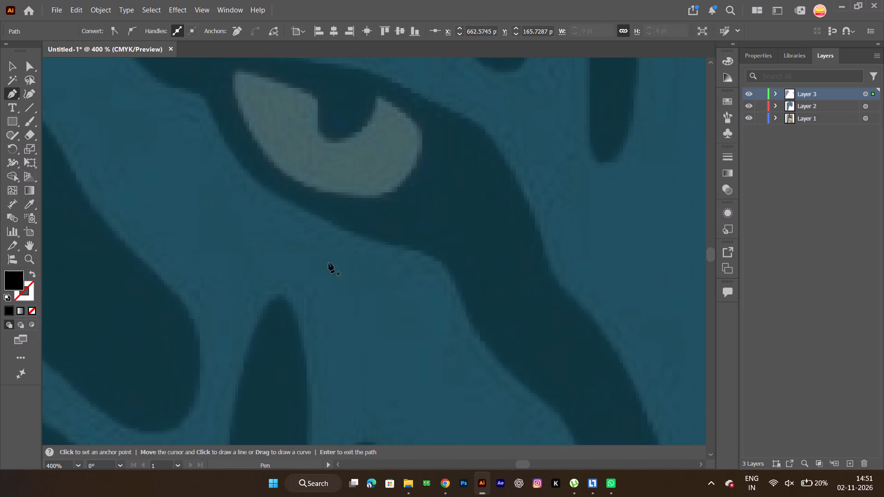
pyautogui.press('space')
pyautogui.press('space')
pyautogui.press('space')
pyautogui.press('space')
pyautogui.press('space')
pyautogui.press('space')
pyautogui.press('space')
pyautogui.press('space')
pyautogui.press('space')
pyautogui.press('space')
pyautogui.press('space')
pyautogui.press('space')
pyautogui.press('space')
pyautogui.press('space')
pyautogui.press('space')
pyautogui.press('space')
pyautogui.press('space')
pyautogui.press('space')
pyautogui.press('space')
pyautogui.press('space')
pyautogui.moveTo(370, 239); pyautogui.dragTo(16, 72)
pyautogui.moveTo(252, 273); pyautogui.dragTo(155, 116)
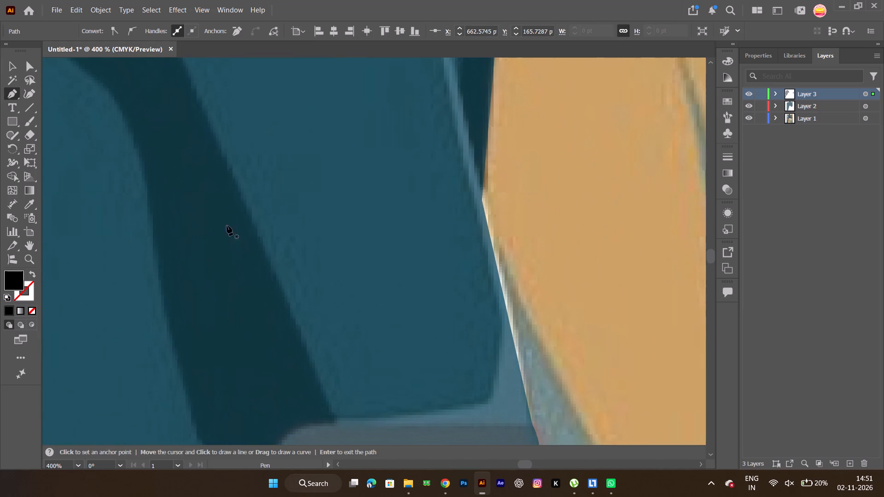
pyautogui.press('space')
pyautogui.moveTo(324, 162); pyautogui.dragTo(367, 289)
pyautogui.keyDown('ctrl'); pyautogui.keyDown('alt'); pyautogui.scroll(-1, 237, 243); pyautogui.keyUp('alt'); pyautogui.keyUp('ctrl')
pyautogui.keyDown('ctrl'); pyautogui.keyDown('alt'); pyautogui.scroll(-2, 206, 213); pyautogui.keyUp('alt'); pyautogui.keyUp('ctrl')
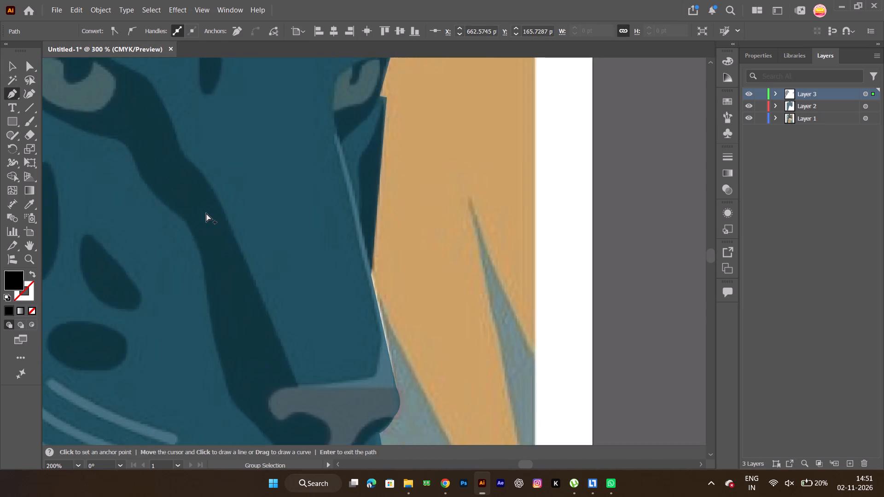
pyautogui.press('space')
pyautogui.press('space')
pyautogui.press('space')
pyautogui.press('space')
pyautogui.press('space')
pyautogui.press('space')
pyautogui.press('space')
pyautogui.press('space')
pyautogui.press('space')
pyautogui.press('space')
pyautogui.press('space')
pyautogui.press('space')
pyautogui.press('space')
pyautogui.press('space')
pyautogui.press('space')
pyautogui.press('space')
pyautogui.press('space')
pyautogui.press('space')
pyautogui.press('space')
pyautogui.moveTo(185, 206); pyautogui.dragTo(210, 158)
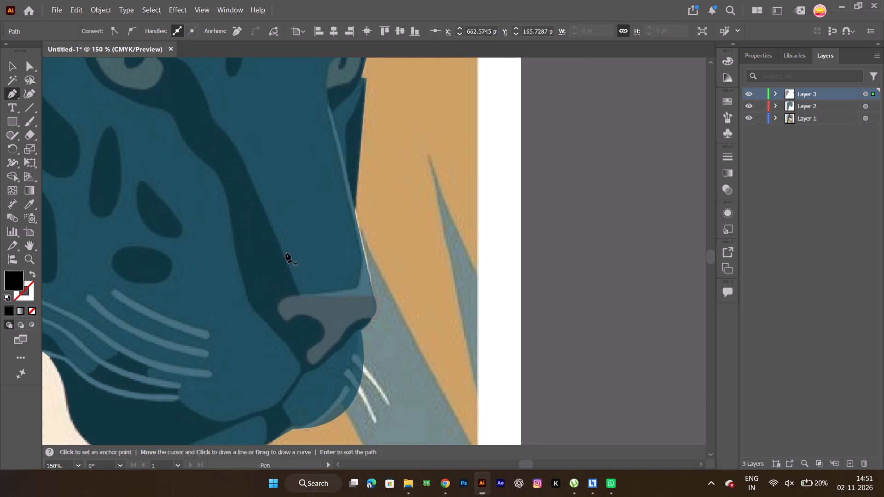
pyautogui.keyDown('ctrl'); pyautogui.keyDown('alt'); pyautogui.scroll(7, 293, 298); pyautogui.keyUp('alt'); pyautogui.keyUp('ctrl')
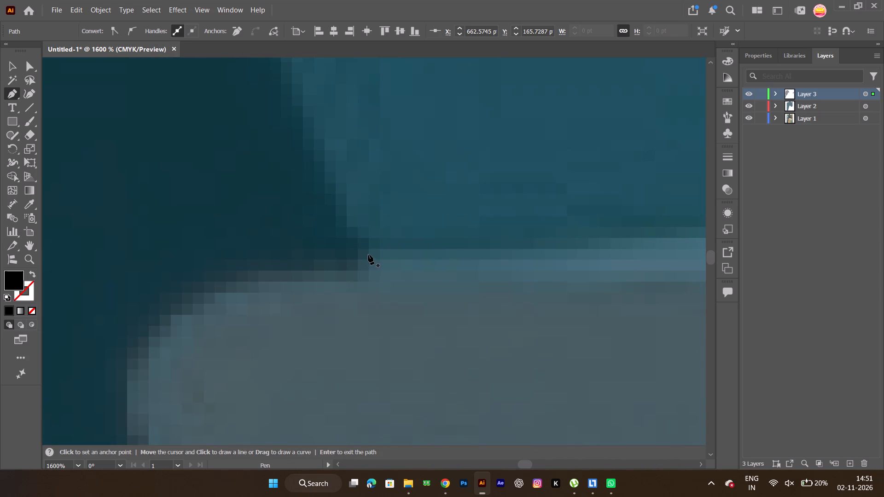
pyautogui.click(368, 254)
pyautogui.keyDown('ctrl'); pyautogui.keyDown('alt'); pyautogui.scroll(-2, 133, 343); pyautogui.keyUp('alt'); pyautogui.keyUp('ctrl')
pyautogui.moveTo(133, 343); pyautogui.dragTo(114, 408)
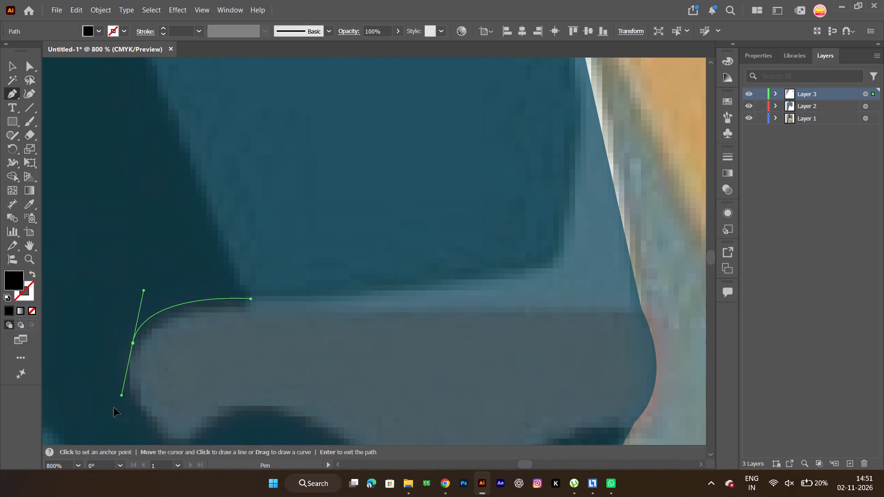
pyautogui.moveTo(114, 408); pyautogui.dragTo(105, 384)
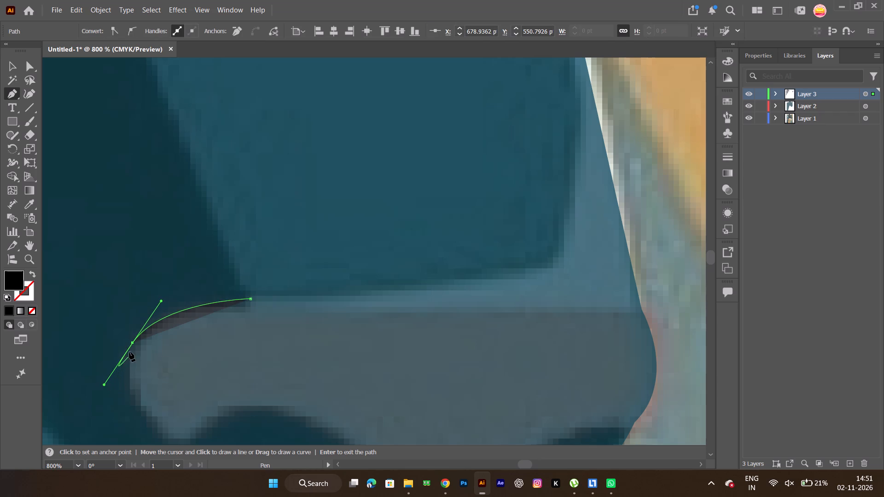
pyautogui.click(132, 343)
# Continue the nose outline with straight segments around its blunt end and along the upper edge of the near nostril.
pyautogui.press('space')
pyautogui.moveTo(190, 408); pyautogui.dragTo(169, 312)
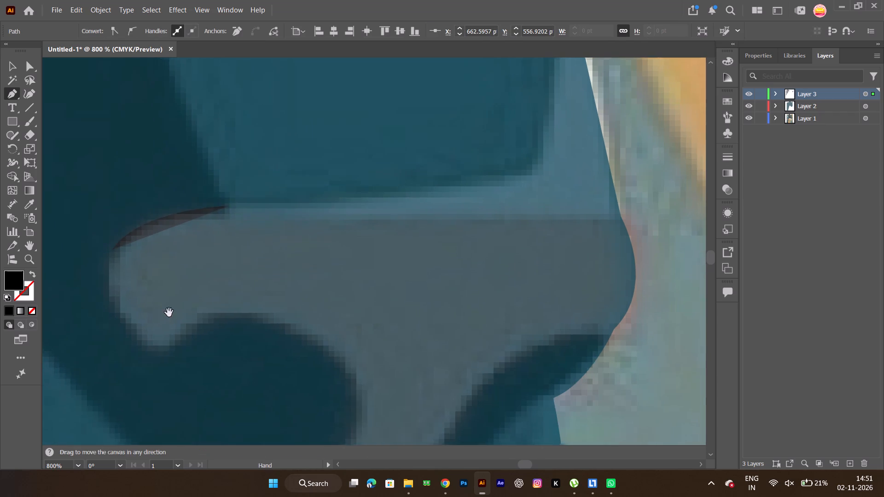
pyautogui.keyDown('shift'); pyautogui.click(110, 293); pyautogui.keyUp('shift')
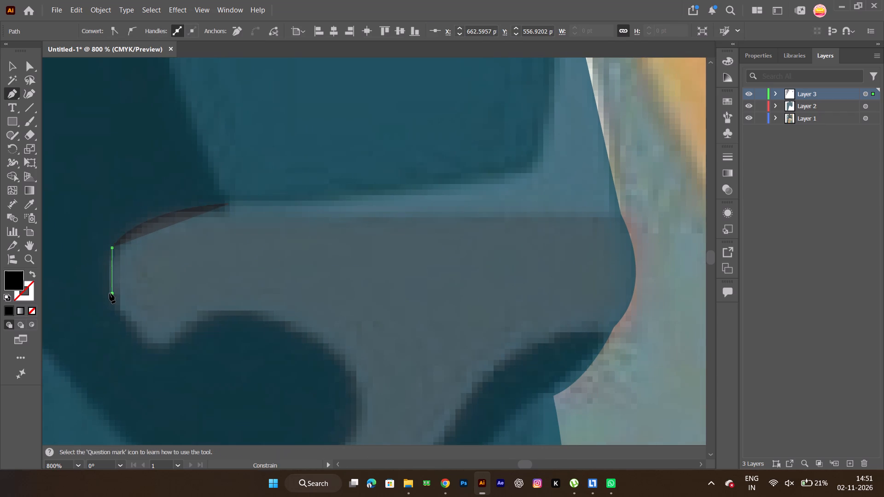
pyautogui.click(151, 346)
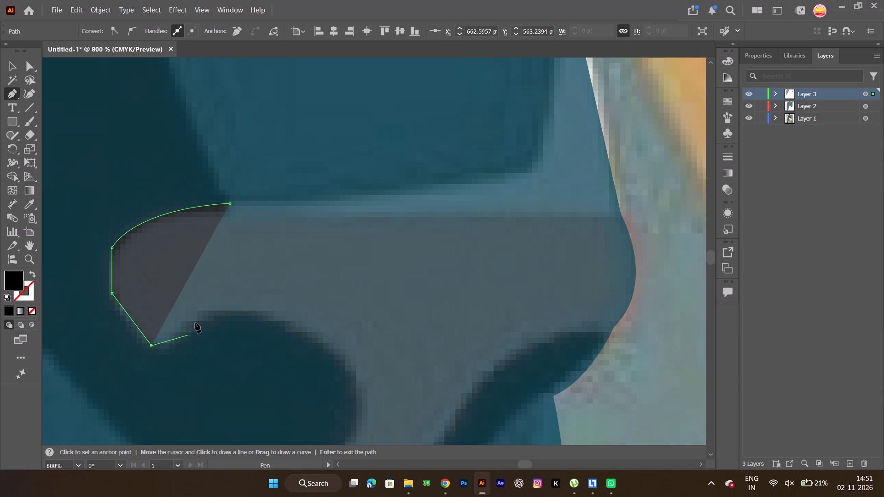
pyautogui.click(201, 315)
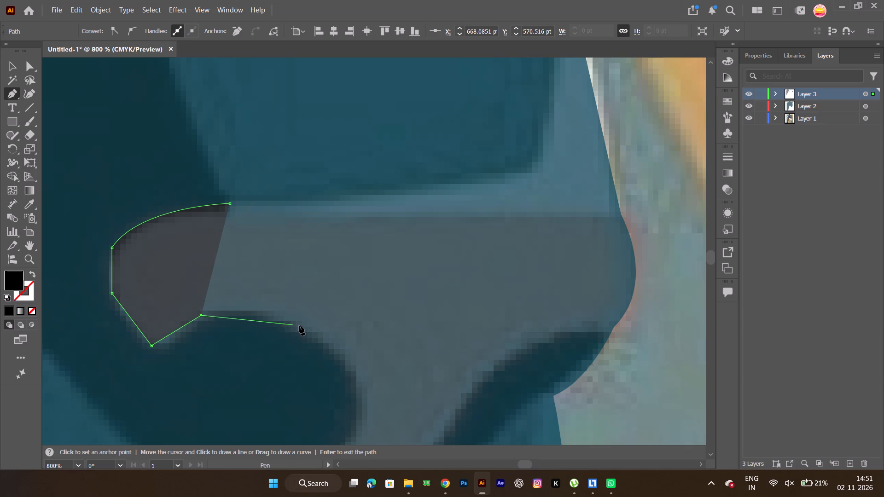
pyautogui.keyDown('shift'); pyautogui.click(277, 317); pyautogui.keyUp('shift')
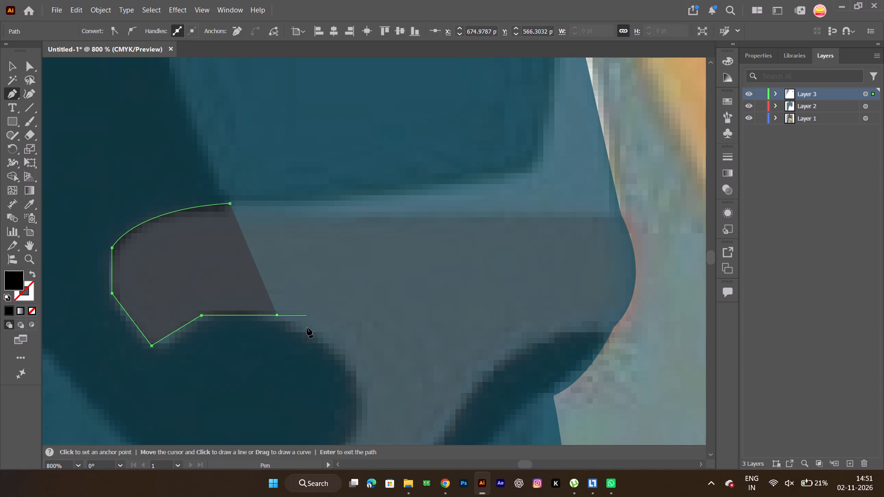
pyautogui.click(358, 387)
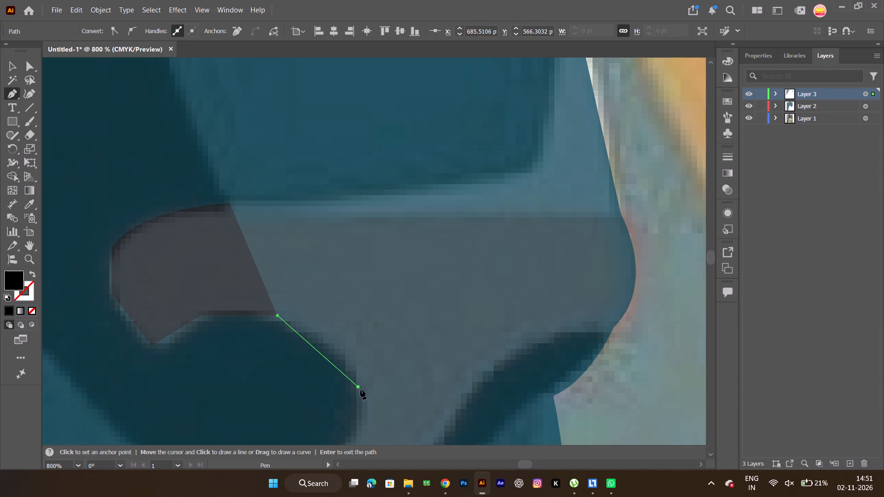
# Continue the nose outline with straight segments down the near nostril's curved side and underside to the nose's lower lobe.
pyautogui.press('space')
pyautogui.press('space')
pyautogui.press('space')
pyautogui.press('space')
pyautogui.press('space')
pyautogui.press('space')
pyautogui.moveTo(363, 420); pyautogui.dragTo(326, 315)
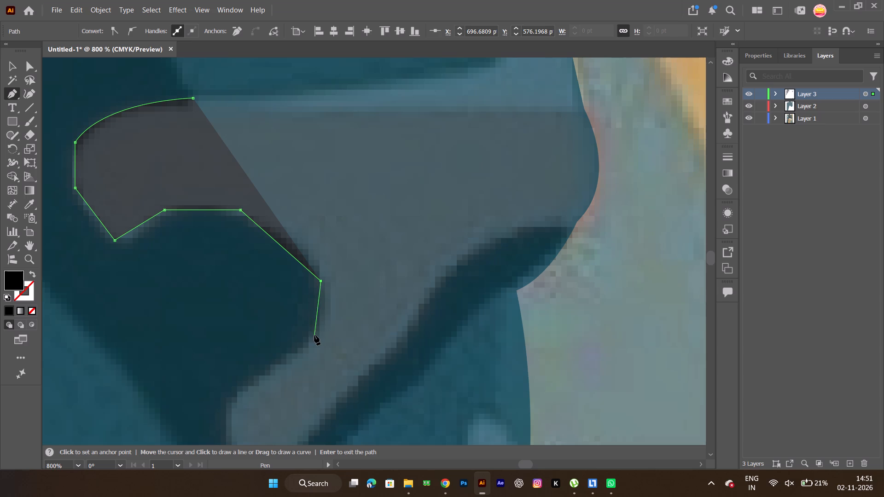
pyautogui.keyDown('shift'); pyautogui.click(315, 334); pyautogui.keyUp('shift')
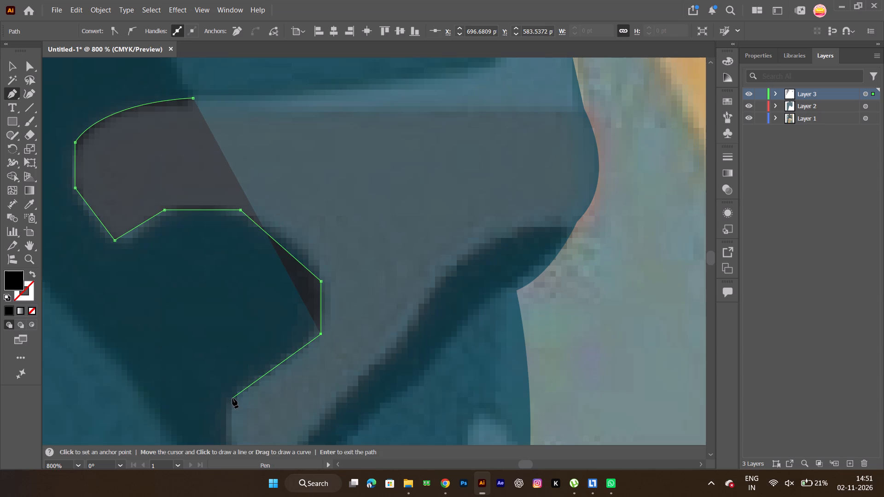
pyautogui.keyDown('shift'); pyautogui.click(233, 398); pyautogui.keyUp('shift')
pyautogui.hotkey('ctrl', 'z')
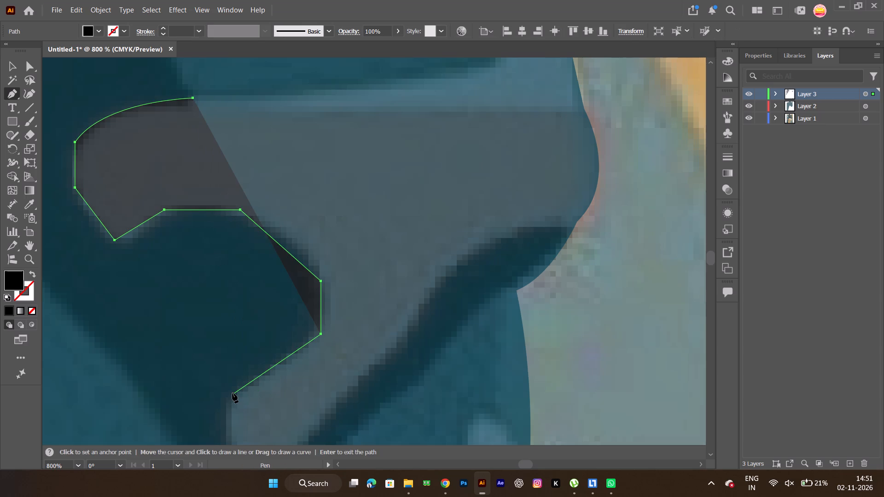
pyautogui.click(228, 402)
pyautogui.press('space')
pyautogui.press('space')
pyautogui.press('space')
pyautogui.press('space')
pyautogui.press('space')
pyautogui.press('space')
pyautogui.press('space')
pyautogui.moveTo(245, 398); pyautogui.dragTo(268, 300)
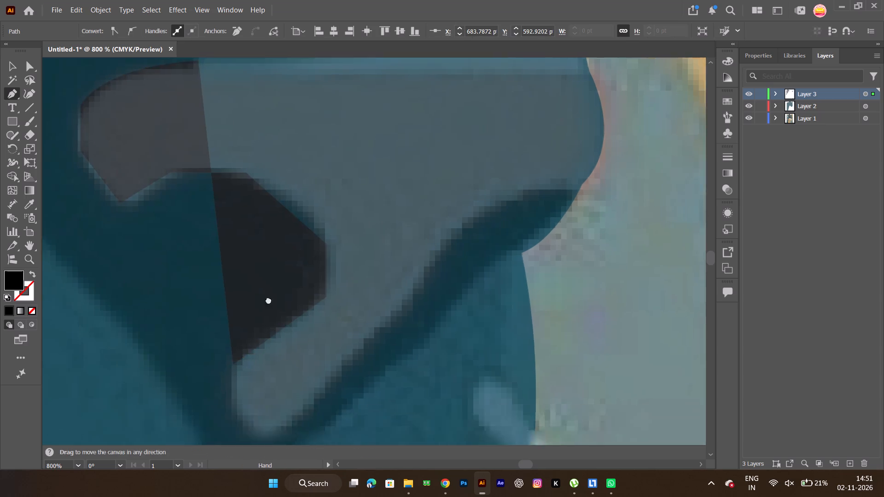
pyautogui.moveTo(268, 300); pyautogui.dragTo(271, 282)
pyautogui.click(251, 329)
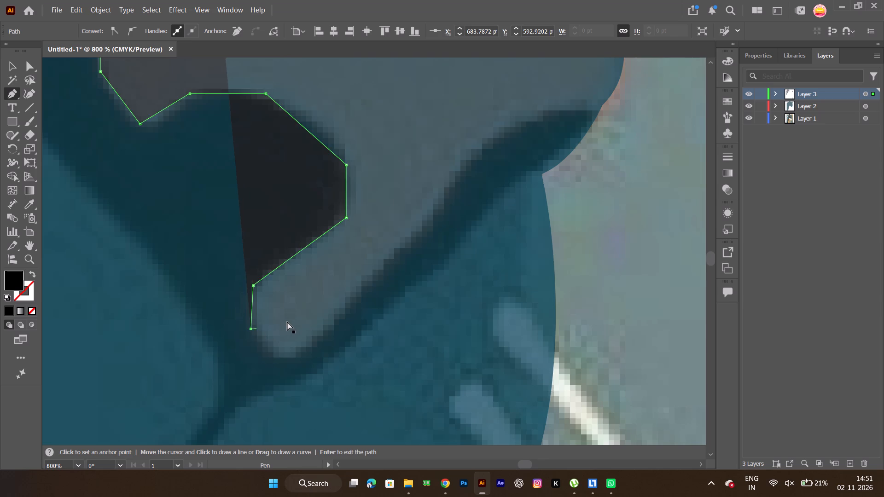
# Carry the outline around the blunt bottom end of the nose's lower lobe with two short straight segments.
pyautogui.keyDown('ctrl'); pyautogui.keyDown('alt'); pyautogui.scroll(-6, 290, 320); pyautogui.keyUp('alt'); pyautogui.keyUp('ctrl')
pyautogui.keyDown('ctrl'); pyautogui.keyDown('alt'); pyautogui.scroll(4, 290, 320); pyautogui.keyUp('alt'); pyautogui.keyUp('ctrl')
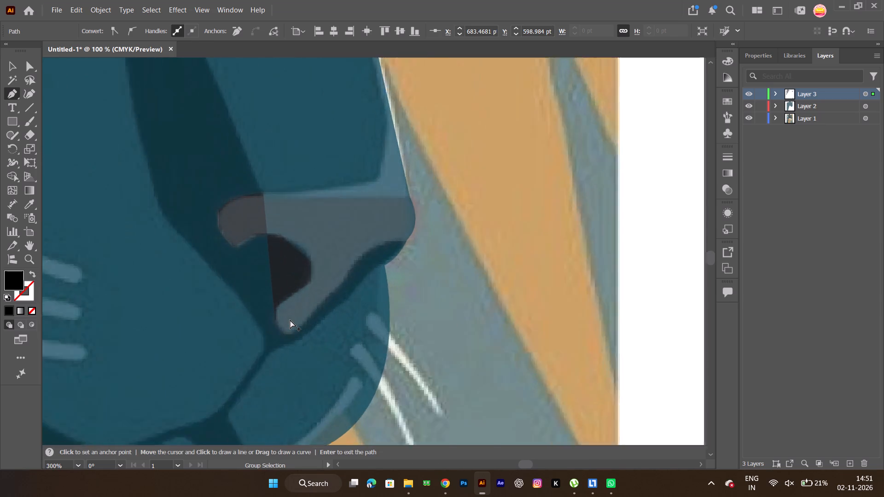
pyautogui.keyDown('ctrl'); pyautogui.keyDown('alt'); pyautogui.scroll(4, 290, 320); pyautogui.keyUp('alt'); pyautogui.keyUp('ctrl')
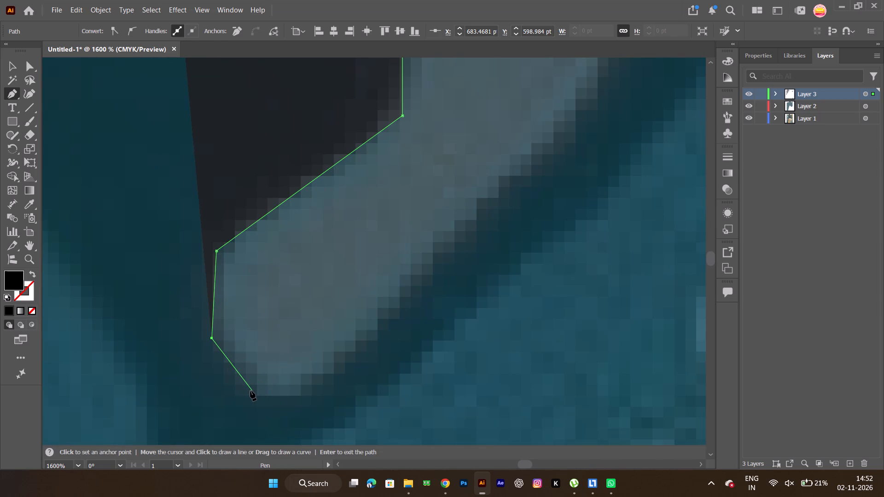
pyautogui.click(249, 391)
pyautogui.keyDown('shift'); pyautogui.click(308, 393); pyautogui.keyUp('shift')
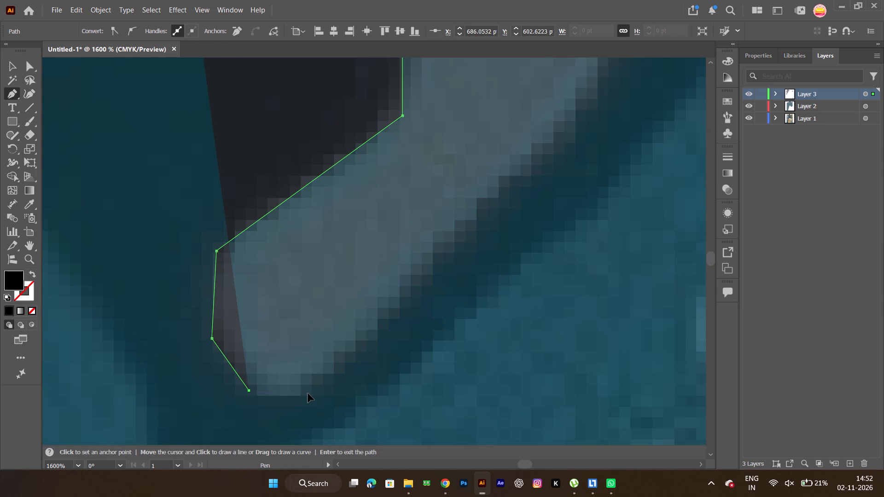
# Extend the outline with straight segments up the nose's lower edge and over the far nostril to the muzzle's outer edge.
pyautogui.press('space')
pyautogui.press('space')
pyautogui.press('space')
pyautogui.press('space')
pyautogui.press('space')
pyautogui.moveTo(382, 299); pyautogui.dragTo(222, 399)
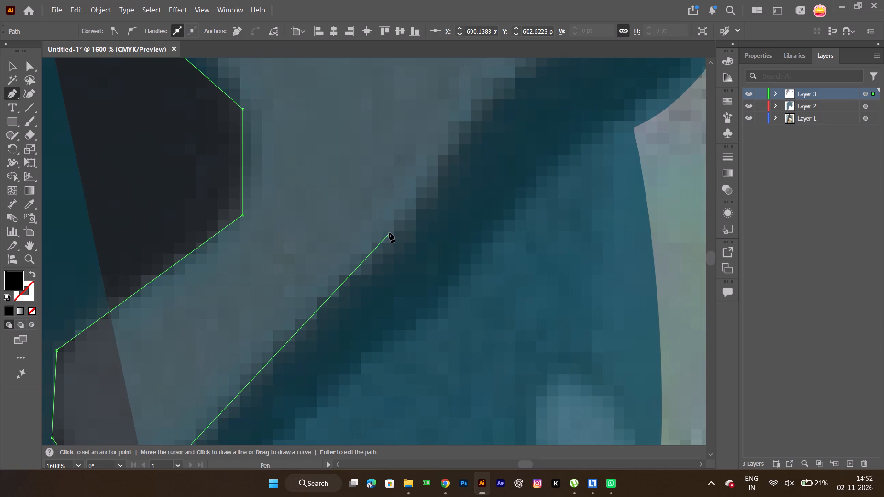
pyautogui.click(409, 222)
pyautogui.press('space')
pyautogui.press('space')
pyautogui.press('space')
pyautogui.press('space')
pyautogui.press('space')
pyautogui.press('space')
pyautogui.press('space')
pyautogui.press('space')
pyautogui.moveTo(489, 151); pyautogui.dragTo(245, 400)
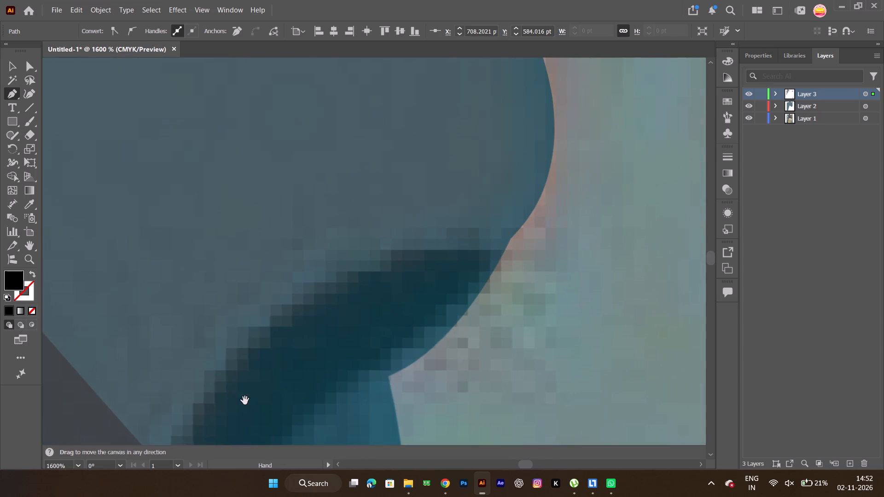
pyautogui.click(303, 312)
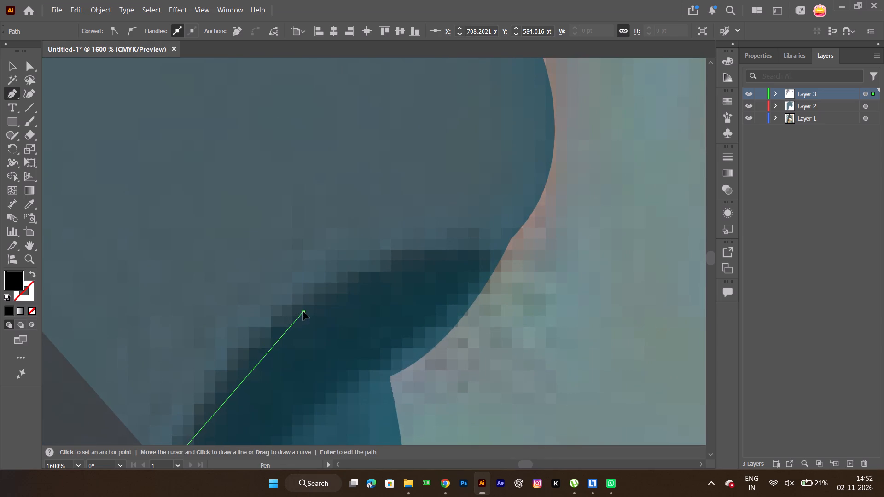
pyautogui.click(386, 254)
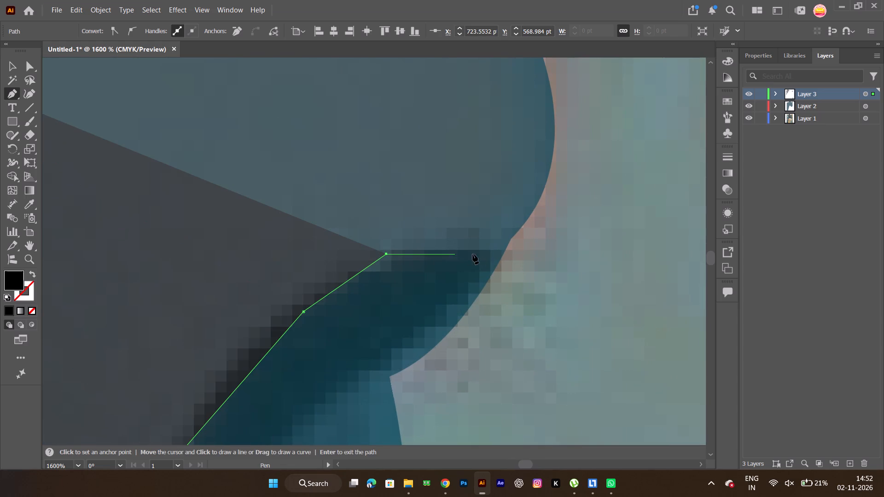
pyautogui.click(499, 251)
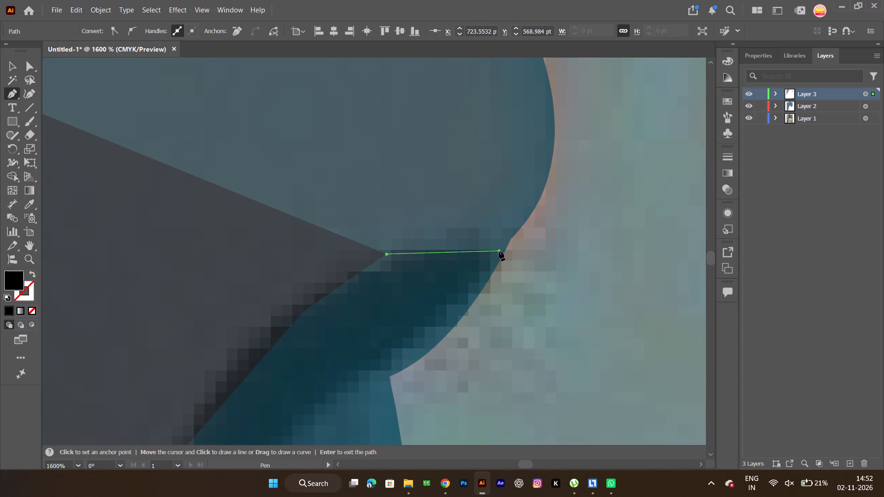
# Turn the outline back along the lower edge of the dark band under the nose, ending near the mouth line.
pyautogui.keyDown('ctrl'); pyautogui.keyDown('alt'); pyautogui.scroll(-4, 448, 322); pyautogui.keyUp('alt'); pyautogui.keyUp('ctrl')
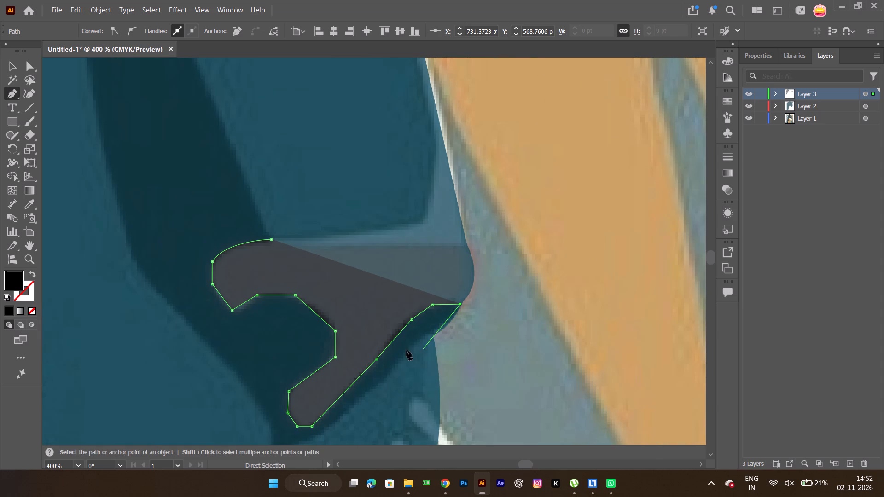
pyautogui.click(434, 335)
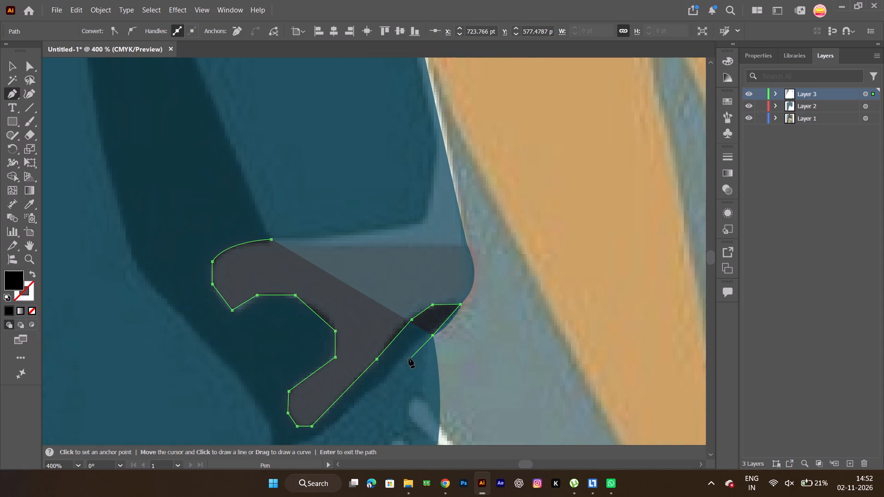
pyautogui.click(400, 359)
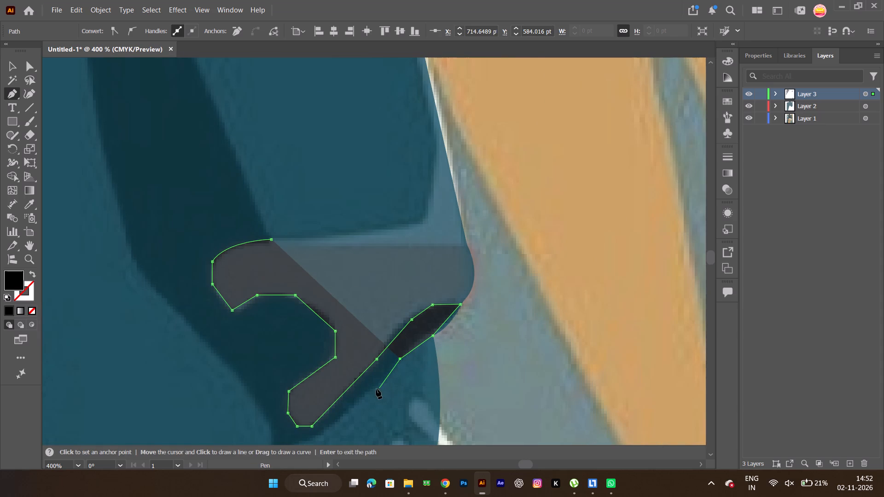
pyautogui.click(379, 383)
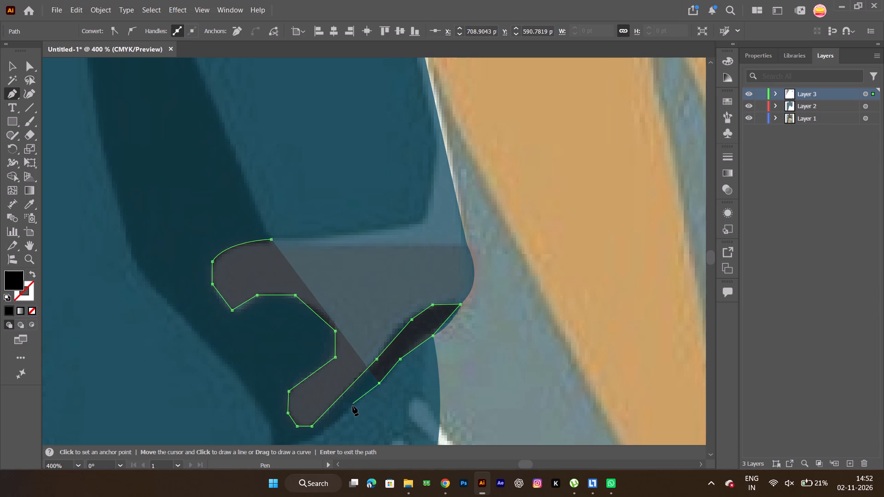
pyautogui.keyDown('ctrl'); pyautogui.keyDown('alt'); pyautogui.scroll(4, 353, 406); pyautogui.keyUp('alt'); pyautogui.keyUp('ctrl')
pyautogui.press('space')
pyautogui.press('space')
pyautogui.press('space')
pyautogui.press('space')
pyautogui.press('space')
pyautogui.moveTo(358, 378); pyautogui.dragTo(358, 346)
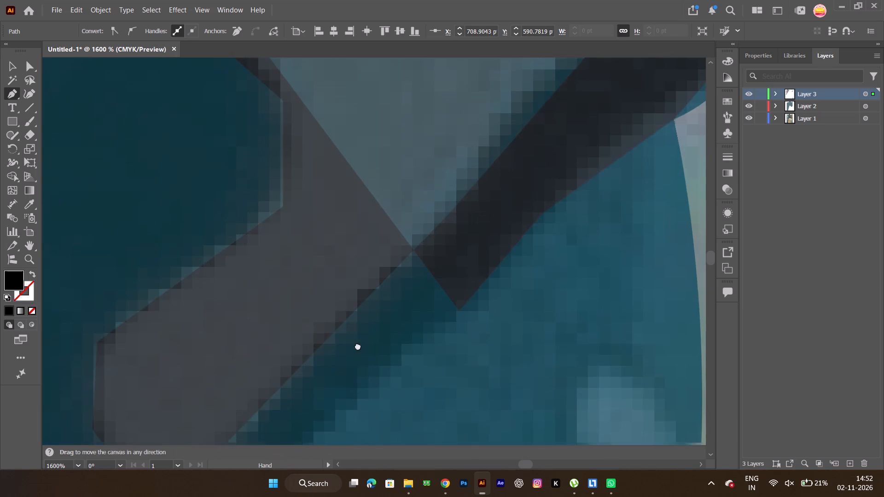
pyautogui.moveTo(358, 346); pyautogui.dragTo(366, 231)
pyautogui.click(283, 326)
pyautogui.press('space')
pyautogui.press('space')
pyautogui.press('space')
pyautogui.press('space')
pyautogui.press('space')
pyautogui.press('space')
pyautogui.press('space')
pyautogui.press('space')
pyautogui.press('space')
pyautogui.press('space')
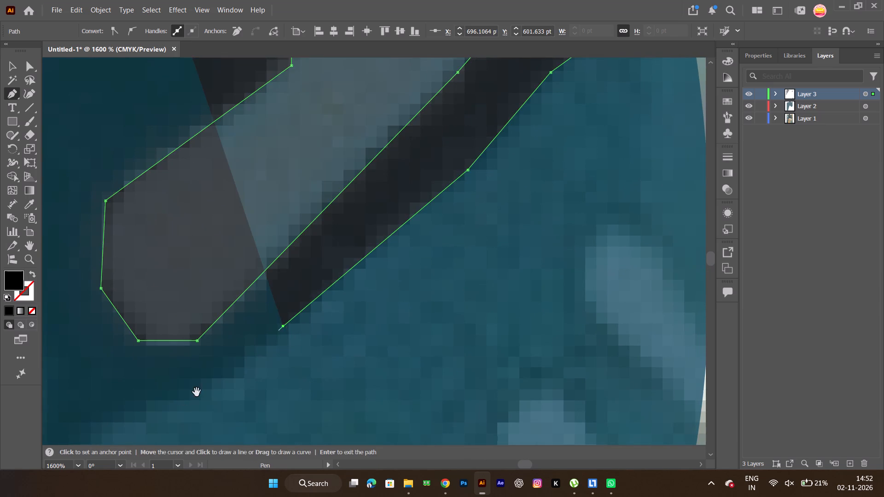
pyautogui.moveTo(184, 400); pyautogui.dragTo(373, 242)
pyautogui.click(298, 259)
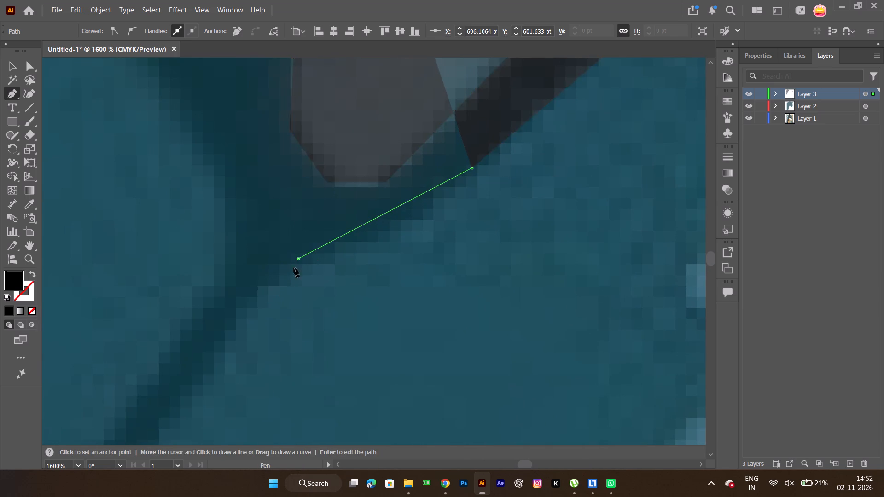
# Examine the mouth line, muzzle and the dark stripe running from the nose up to the eye.
pyautogui.keyDown('ctrl'); pyautogui.keyDown('alt'); pyautogui.scroll(-3, 260, 320); pyautogui.keyUp('alt'); pyautogui.keyUp('ctrl')
pyautogui.press('space')
pyautogui.press('space')
pyautogui.press('space')
pyautogui.press('space')
pyautogui.press('space')
pyautogui.press('space')
pyautogui.press('space')
pyautogui.press('space')
pyautogui.press('space')
pyautogui.press('space')
pyautogui.press('space')
pyautogui.press('space')
pyautogui.press('space')
pyautogui.press('space')
pyautogui.press('space')
pyautogui.moveTo(259, 321); pyautogui.dragTo(308, 236)
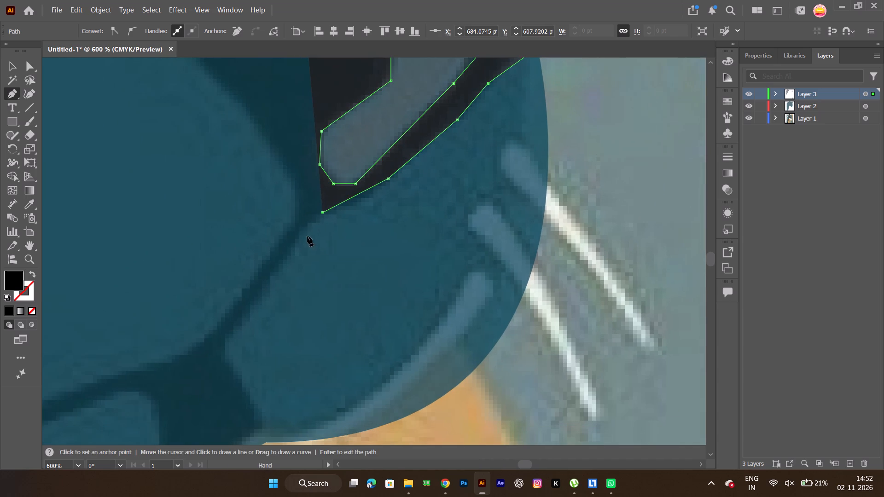
pyautogui.keyDown('ctrl'); pyautogui.keyDown('alt'); pyautogui.scroll(-4, 251, 318); pyautogui.keyUp('alt'); pyautogui.keyUp('ctrl')
pyautogui.press('space')
pyautogui.press('space')
pyautogui.press('space')
pyautogui.press('space')
pyautogui.press('space')
pyautogui.press('space')
pyautogui.press('space')
pyautogui.press('space')
pyautogui.press('space')
pyautogui.moveTo(237, 318); pyautogui.dragTo(259, 337)
pyautogui.press('space')
pyautogui.press('space')
pyautogui.press('space')
pyautogui.press('space')
pyautogui.press('space')
pyautogui.press('space')
pyautogui.press('space')
pyautogui.press('space')
pyautogui.press('space')
pyautogui.press('space')
pyautogui.press('space')
pyautogui.press('space')
pyautogui.press('space')
pyautogui.press('space')
pyautogui.press('space')
pyautogui.press('space')
pyautogui.press('space')
pyautogui.press('space')
pyautogui.press('space')
pyautogui.press('space')
pyautogui.moveTo(268, 304); pyautogui.dragTo(327, 354)
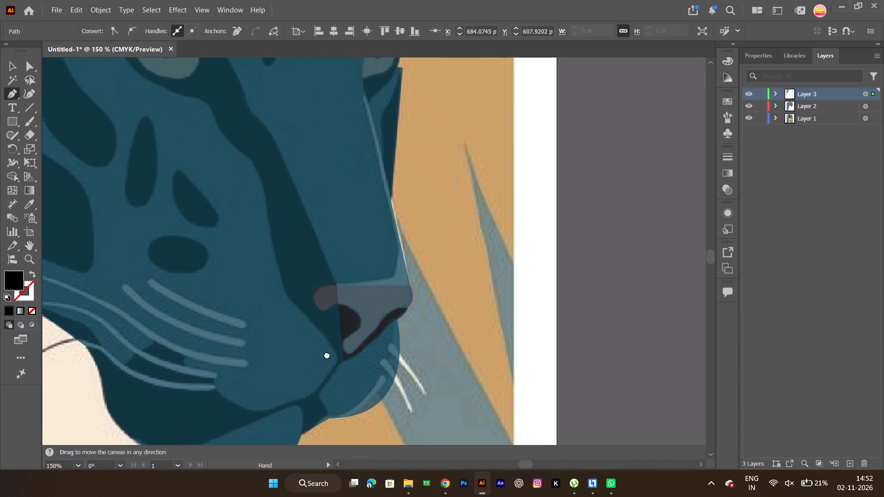
pyautogui.moveTo(327, 354); pyautogui.dragTo(343, 354)
pyautogui.moveTo(374, 259); pyautogui.dragTo(395, 344)
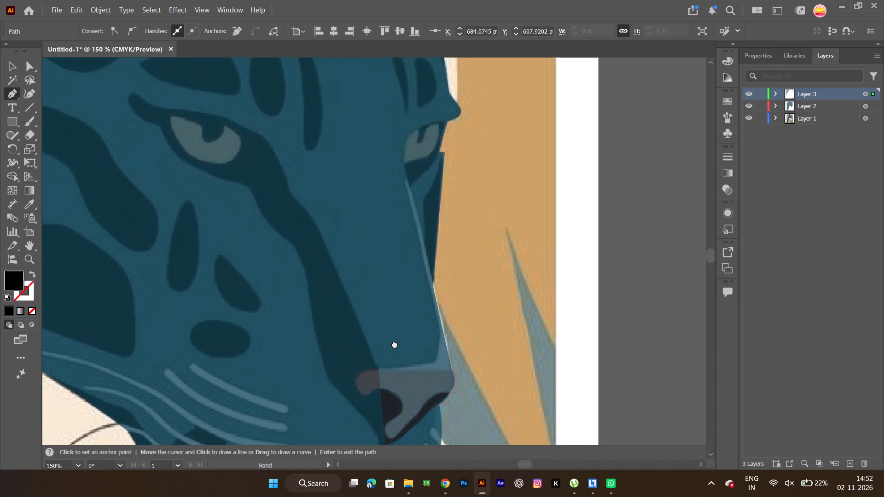
pyautogui.moveTo(395, 344); pyautogui.dragTo(368, 260)
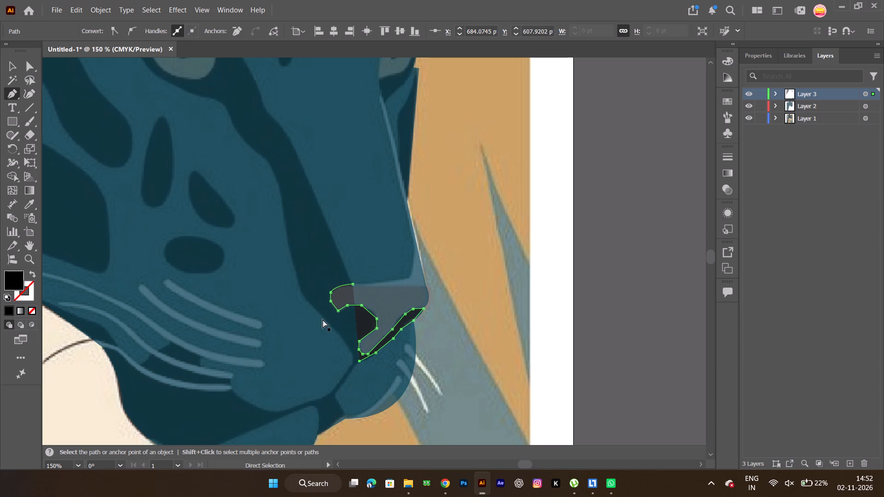
# Carry the outline around the pointed tip where the nose meets the mouth line and start up the dark stripe's cheek-side edge.
pyautogui.keyDown('ctrl'); pyautogui.keyDown('alt'); pyautogui.scroll(6, 359, 373); pyautogui.keyUp('alt'); pyautogui.keyUp('ctrl')
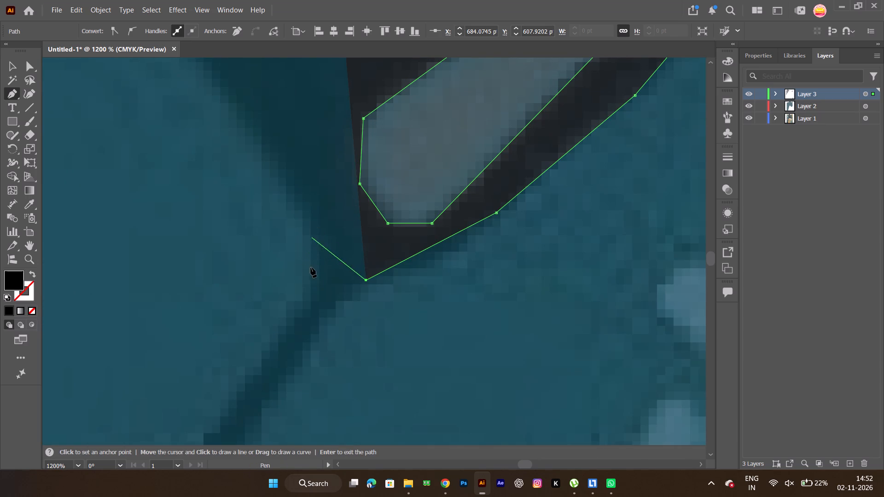
pyautogui.click(339, 306)
pyautogui.click(313, 293)
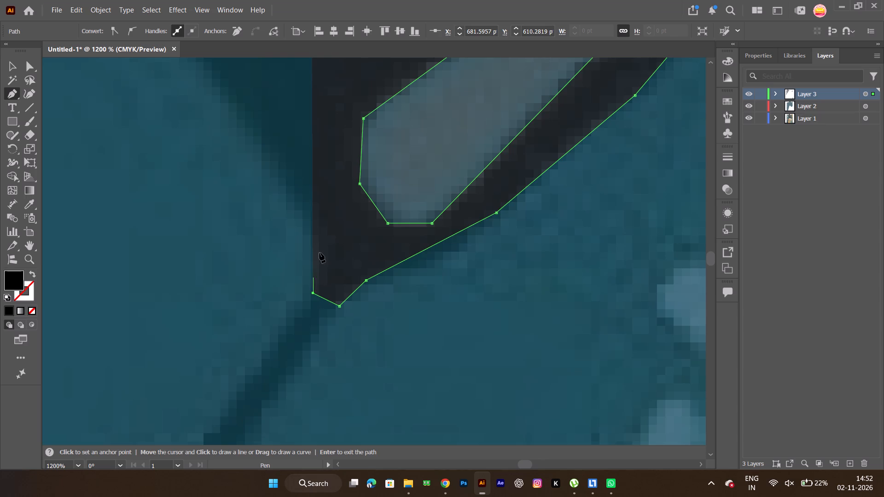
pyautogui.press('space')
pyautogui.press('space')
pyautogui.press('space')
pyautogui.press('space')
pyautogui.press('space')
pyautogui.moveTo(320, 253); pyautogui.dragTo(372, 394)
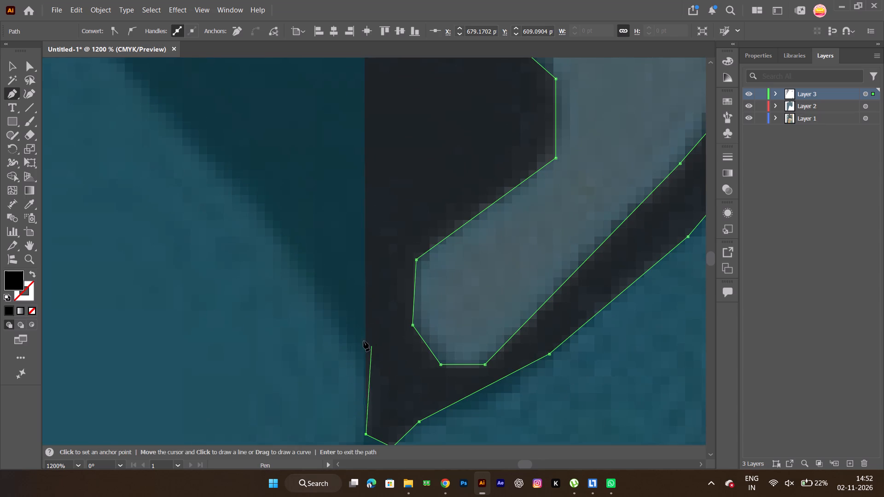
pyautogui.click(360, 338)
pyautogui.click(301, 254)
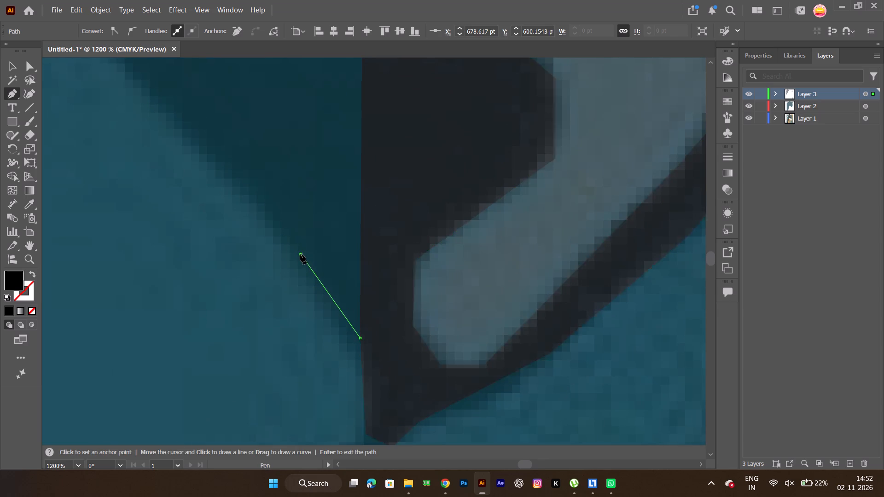
# Extend the outline with a straight segment along the stripe's cheek-side edge to a point beside the near nostril.
pyautogui.press('space')
pyautogui.press('space')
pyautogui.press('space')
pyautogui.press('space')
pyautogui.press('space')
pyautogui.press('space')
pyautogui.press('space')
pyautogui.press('space')
pyautogui.press('space')
pyautogui.press('space')
pyautogui.press('space')
pyautogui.press('space')
pyautogui.press('space')
pyautogui.moveTo(293, 243); pyautogui.dragTo(432, 469)
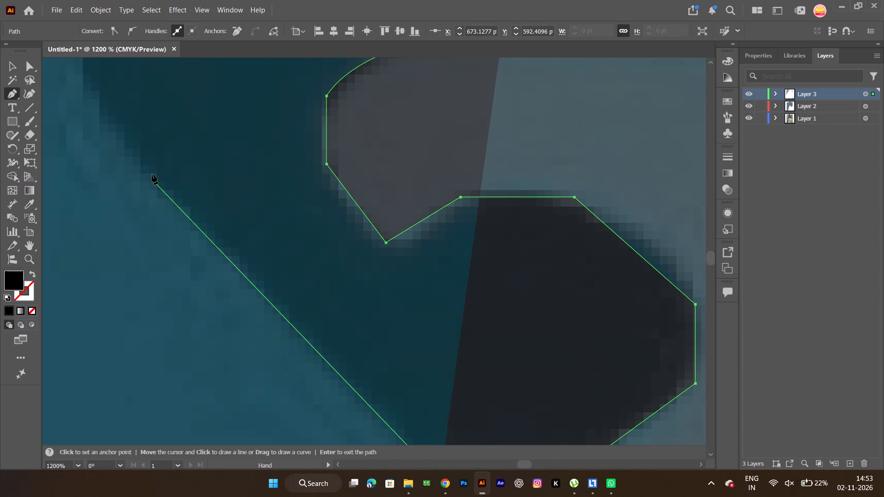
pyautogui.click(152, 174)
# Follow the stripe's cheek-side edge with two straight segments where it steepens above the nostril.
pyautogui.press('space')
pyautogui.press('space')
pyautogui.press('space')
pyautogui.press('space')
pyautogui.press('space')
pyautogui.press('space')
pyautogui.press('space')
pyautogui.press('space')
pyautogui.press('space')
pyautogui.press('space')
pyautogui.press('space')
pyautogui.press('space')
pyautogui.moveTo(200, 150); pyautogui.dragTo(425, 481)
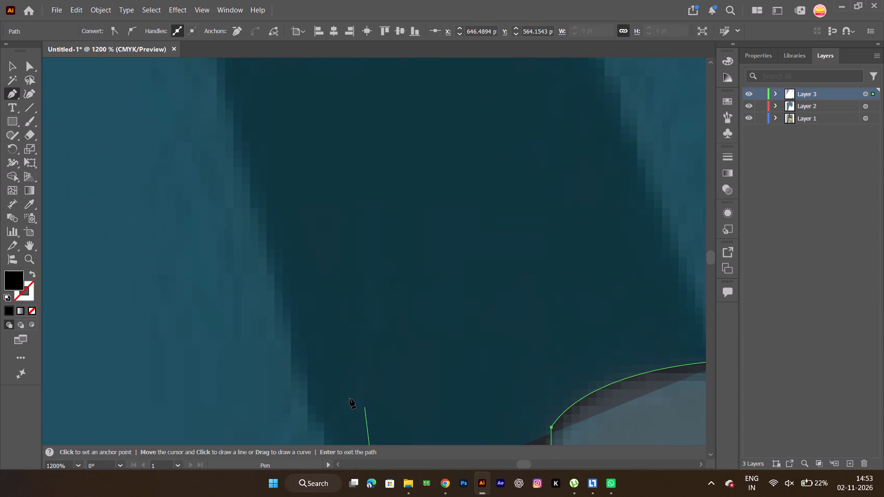
pyautogui.click(319, 418)
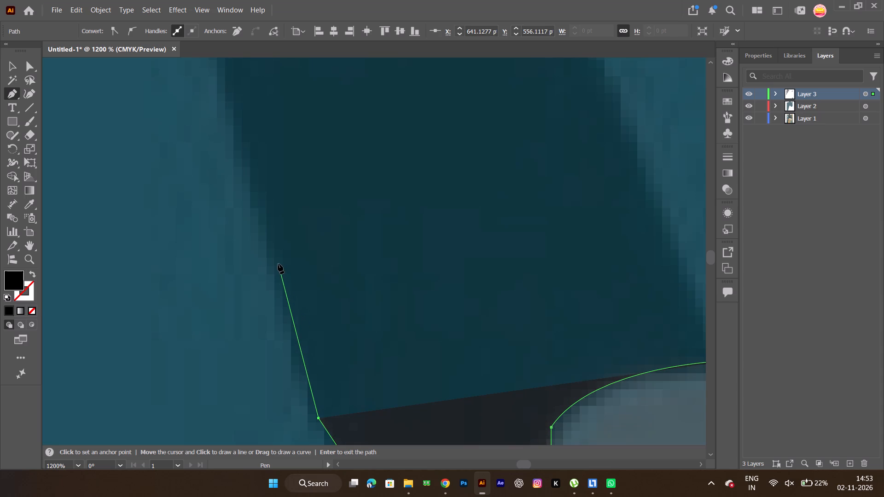
pyautogui.click(278, 260)
# Continue the outline up the stripe's cheek-side edge with two long, nearly vertical straight segments.
pyautogui.press('space')
pyautogui.press('space')
pyautogui.press('space')
pyautogui.press('space')
pyautogui.press('space')
pyautogui.press('space')
pyautogui.press('space')
pyautogui.press('space')
pyautogui.press('space')
pyautogui.press('space')
pyautogui.press('space')
pyautogui.press('space')
pyautogui.press('space')
pyautogui.press('space')
pyautogui.press('space')
pyautogui.press('space')
pyautogui.press('space')
pyautogui.moveTo(259, 191); pyautogui.dragTo(288, 388)
pyautogui.click(228, 160)
pyautogui.press('space')
pyautogui.press('space')
pyautogui.press('space')
pyautogui.press('space')
pyautogui.press('space')
pyautogui.press('space')
pyautogui.press('space')
pyautogui.press('space')
pyautogui.press('space')
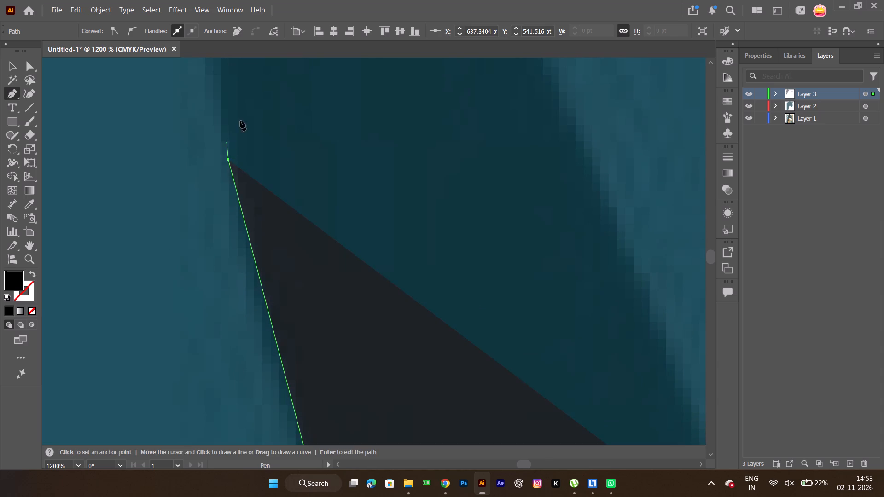
pyautogui.moveTo(240, 121); pyautogui.dragTo(212, 385)
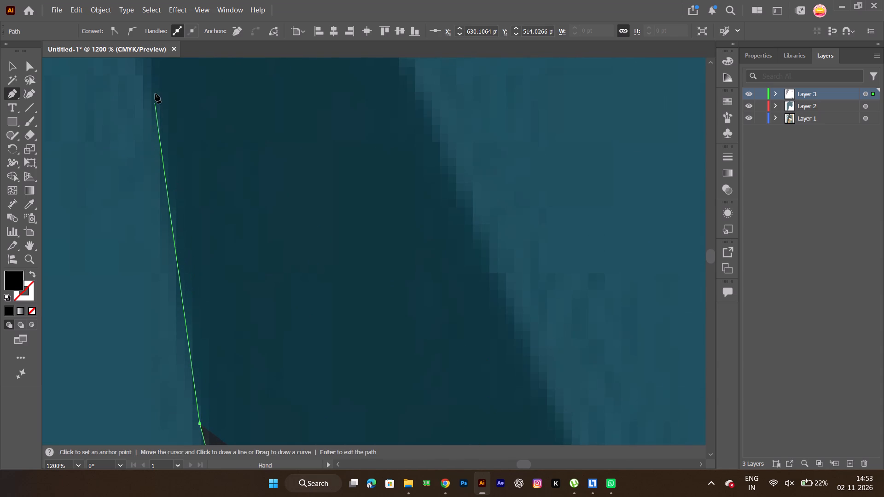
pyautogui.click(155, 91)
# Add a curved segment where the stripe's cheek-side edge bends toward the eye, and make its end anchor a corner.
pyautogui.keyDown('ctrl'); pyautogui.keyDown('alt'); pyautogui.scroll(-6, 155, 91); pyautogui.keyUp('alt'); pyautogui.keyUp('ctrl')
pyautogui.press('space')
pyautogui.press('space')
pyautogui.press('space')
pyautogui.press('space')
pyautogui.press('space')
pyautogui.press('space')
pyautogui.press('space')
pyautogui.press('space')
pyautogui.press('space')
pyautogui.press('space')
pyautogui.press('space')
pyautogui.press('space')
pyautogui.press('space')
pyautogui.press('space')
pyautogui.press('space')
pyautogui.press('space')
pyautogui.press('space')
pyautogui.press('space')
pyautogui.moveTo(155, 91); pyautogui.dragTo(198, 278)
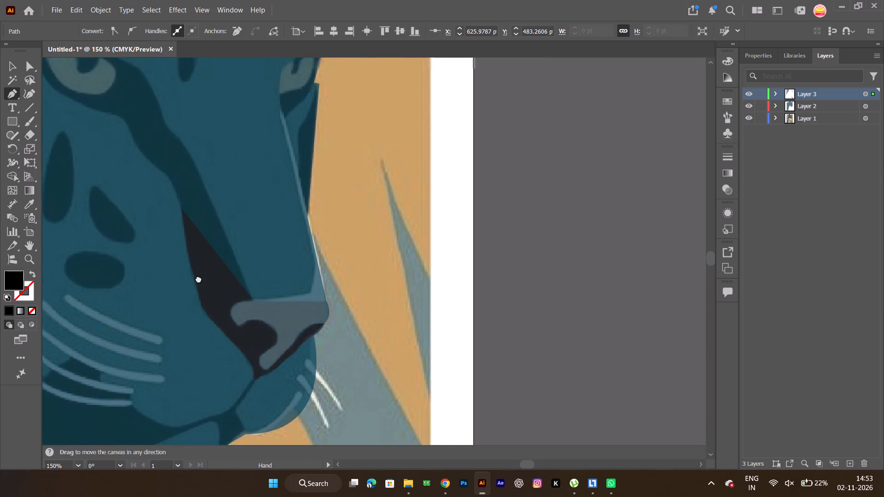
pyautogui.moveTo(198, 278); pyautogui.dragTo(221, 343)
pyautogui.keyDown('ctrl'); pyautogui.keyDown('alt'); pyautogui.scroll(5, 202, 311); pyautogui.keyUp('alt'); pyautogui.keyUp('ctrl')
pyautogui.moveTo(226, 299); pyautogui.dragTo(188, 283)
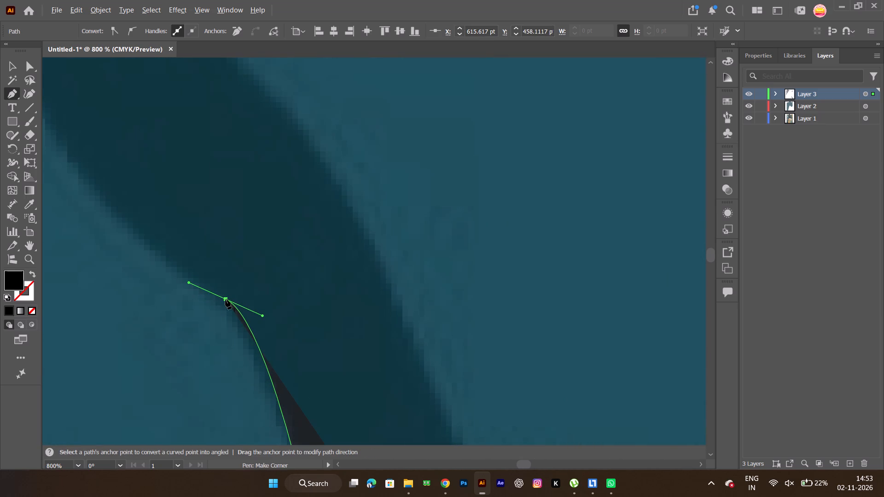
pyautogui.keyDown('alt'); pyautogui.click(225, 298); pyautogui.keyUp('alt')
# Curve the outline along the next stretch of the stripe's cheek-side edge toward the eye, ending in a corner anchor.
pyautogui.press('space')
pyautogui.press('space')
pyautogui.press('space')
pyautogui.press('space')
pyautogui.press('space')
pyautogui.press('space')
pyautogui.press('space')
pyautogui.press('space')
pyautogui.press('space')
pyautogui.press('space')
pyautogui.press('space')
pyautogui.press('space')
pyautogui.press('space')
pyautogui.press('space')
pyautogui.press('space')
pyautogui.press('space')
pyautogui.moveTo(200, 261); pyautogui.dragTo(473, 397)
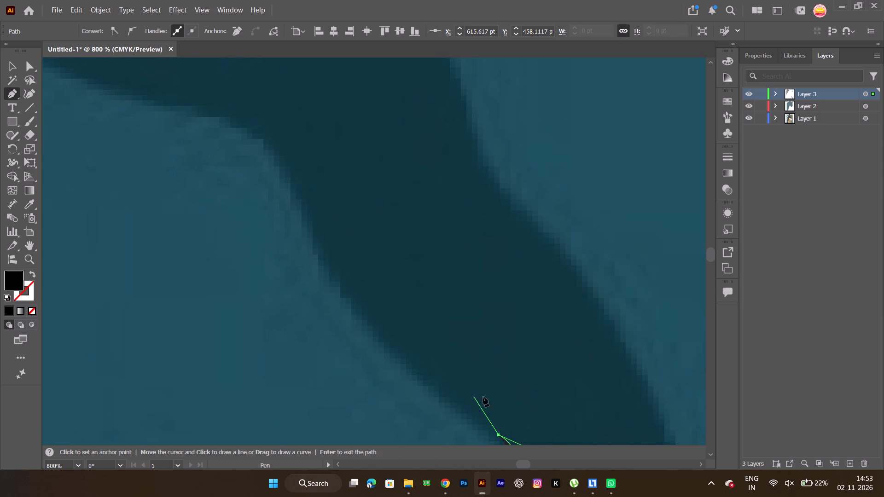
pyautogui.moveTo(307, 241); pyautogui.dragTo(229, 131)
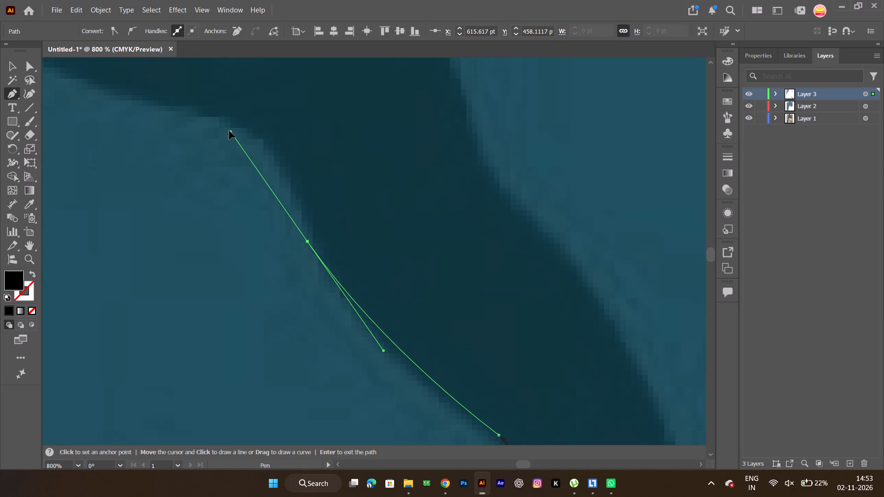
pyautogui.moveTo(229, 131); pyautogui.dragTo(223, 112)
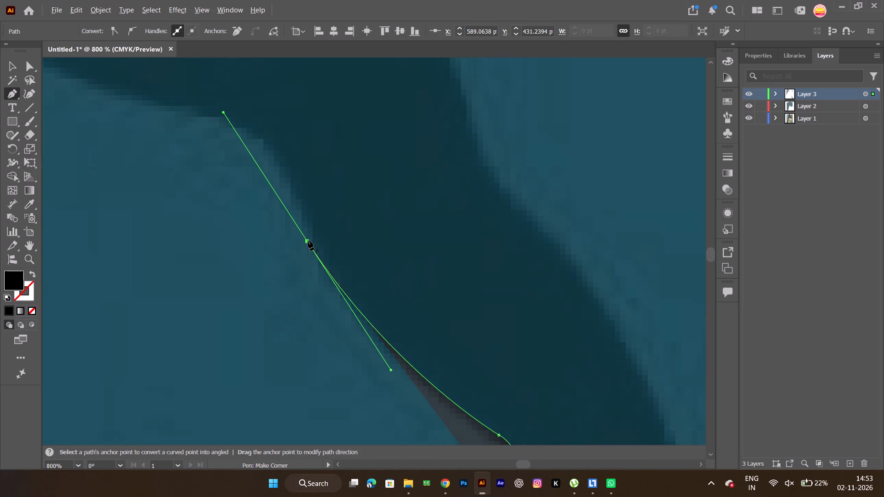
pyautogui.keyDown('alt'); pyautogui.click(306, 241); pyautogui.keyUp('alt')
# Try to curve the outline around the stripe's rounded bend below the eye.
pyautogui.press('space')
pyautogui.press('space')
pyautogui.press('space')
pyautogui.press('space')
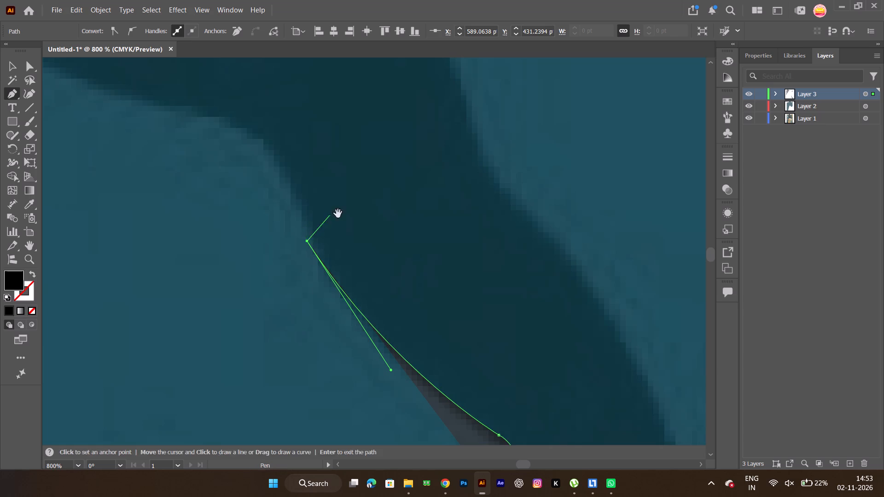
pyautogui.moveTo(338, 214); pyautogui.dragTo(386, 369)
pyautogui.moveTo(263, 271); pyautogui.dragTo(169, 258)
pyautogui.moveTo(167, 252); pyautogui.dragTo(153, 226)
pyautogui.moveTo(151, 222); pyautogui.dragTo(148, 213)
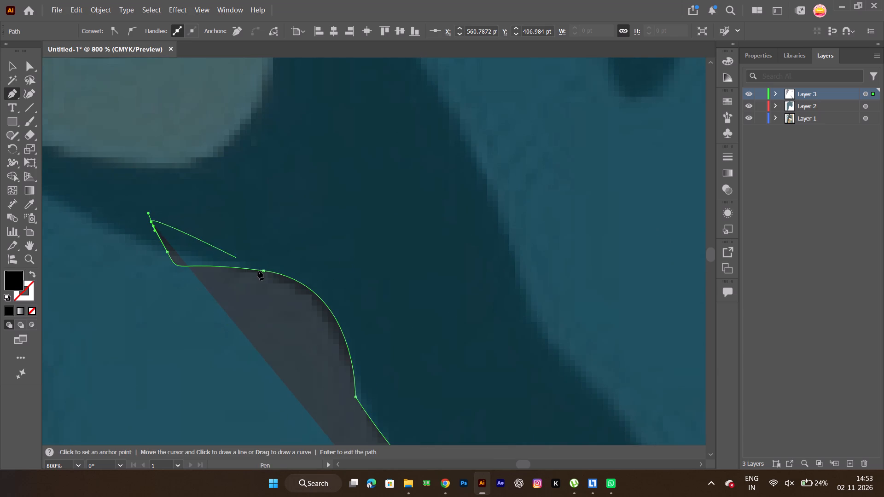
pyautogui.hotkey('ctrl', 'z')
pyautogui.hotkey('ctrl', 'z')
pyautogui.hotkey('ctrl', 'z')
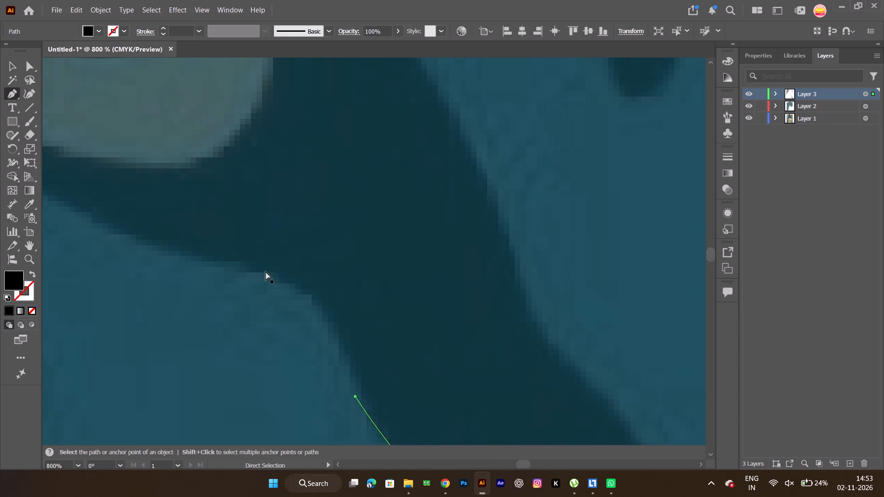
# Draw a curved segment around the stripe's rounded bend below the eye and make its end anchor a corner.
pyautogui.moveTo(258, 271); pyautogui.dragTo(161, 239)
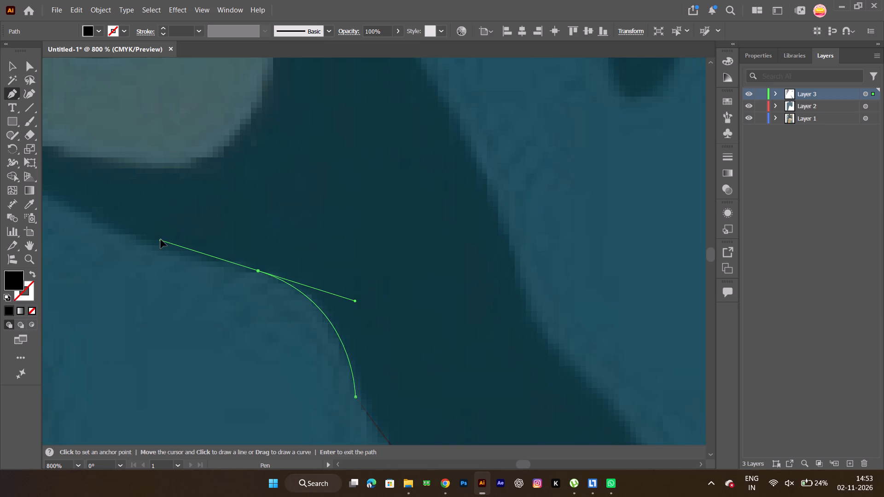
pyautogui.moveTo(161, 239); pyautogui.dragTo(149, 232)
pyautogui.press('space')
pyautogui.press('space')
pyautogui.press('space')
pyautogui.press('space')
pyautogui.press('space')
pyautogui.press('space')
pyautogui.press('space')
pyautogui.press('space')
pyautogui.press('space')
pyautogui.press('space')
pyautogui.press('space')
pyautogui.press('space')
pyautogui.press('space')
pyautogui.press('space')
pyautogui.press('space')
pyautogui.press('space')
pyautogui.press('space')
pyautogui.press('space')
pyautogui.press('space')
pyautogui.press('space')
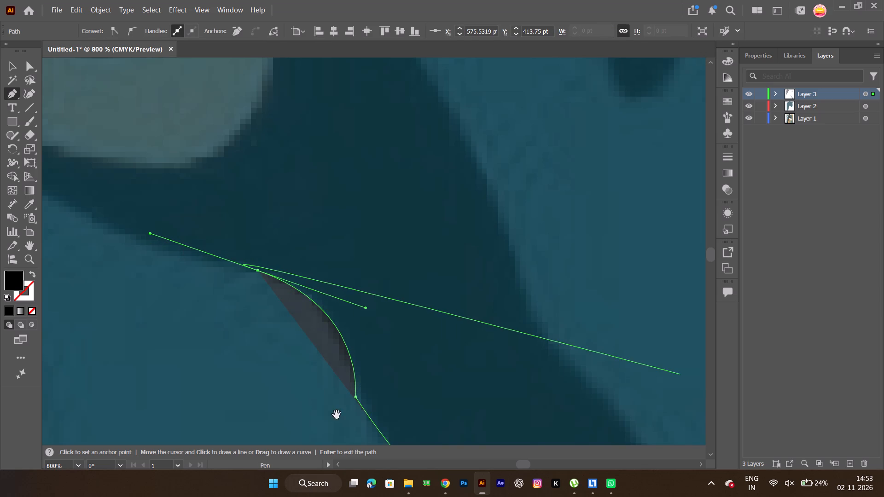
pyautogui.moveTo(307, 379); pyautogui.dragTo(350, 338)
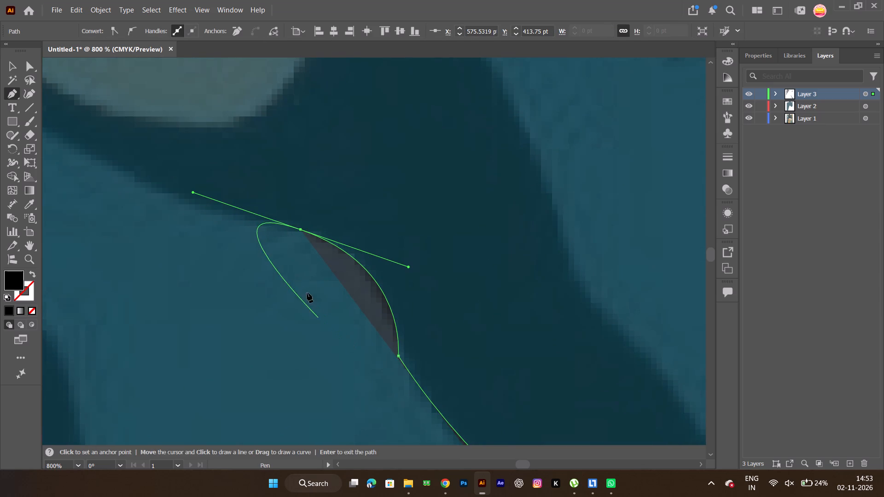
pyautogui.keyDown('alt'); pyautogui.click(300, 229); pyautogui.keyUp('alt')
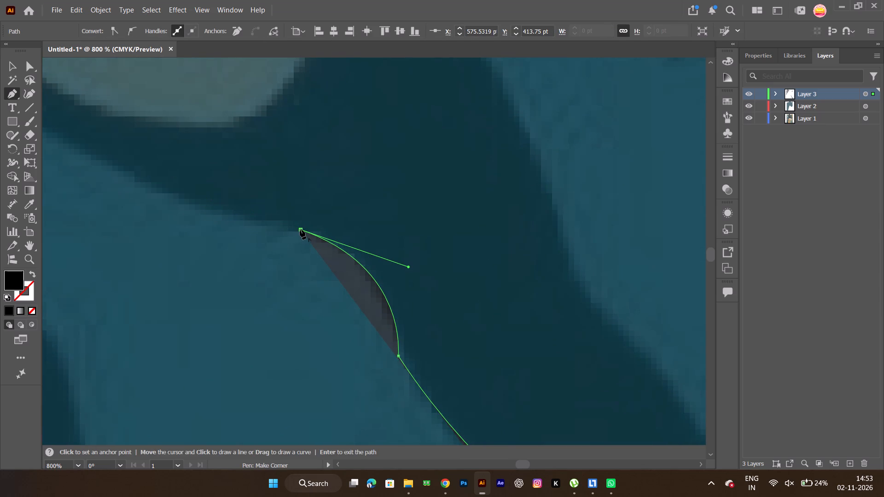
# Add a curved segment along the lower edge of the dark eye rim and make its end anchor a corner.
pyautogui.press('space')
pyautogui.press('space')
pyautogui.press('space')
pyautogui.press('space')
pyautogui.press('space')
pyautogui.press('space')
pyautogui.press('space')
pyautogui.press('space')
pyautogui.press('space')
pyautogui.press('space')
pyautogui.press('space')
pyautogui.moveTo(326, 227); pyautogui.dragTo(570, 300)
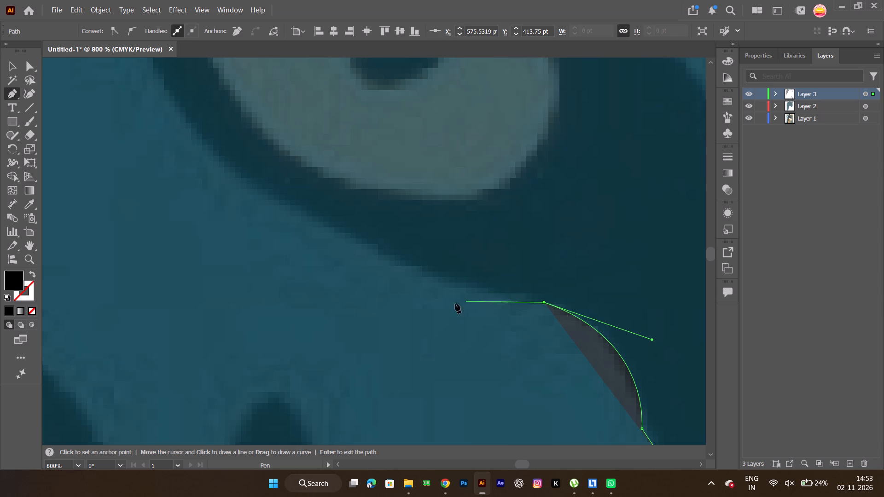
pyautogui.keyDown('ctrl'); pyautogui.scroll(-5, 353, 241); pyautogui.keyUp('ctrl')
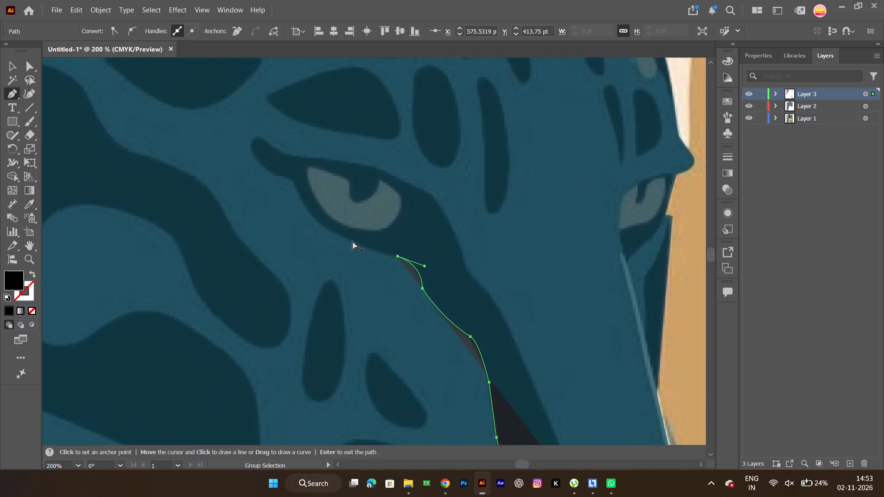
pyautogui.keyDown('ctrl'); pyautogui.keyDown('alt'); pyautogui.scroll(-2, 353, 241); pyautogui.keyUp('alt'); pyautogui.keyUp('ctrl')
pyautogui.keyDown('ctrl'); pyautogui.keyDown('alt'); pyautogui.scroll(5, 353, 241); pyautogui.keyUp('alt'); pyautogui.keyUp('ctrl')
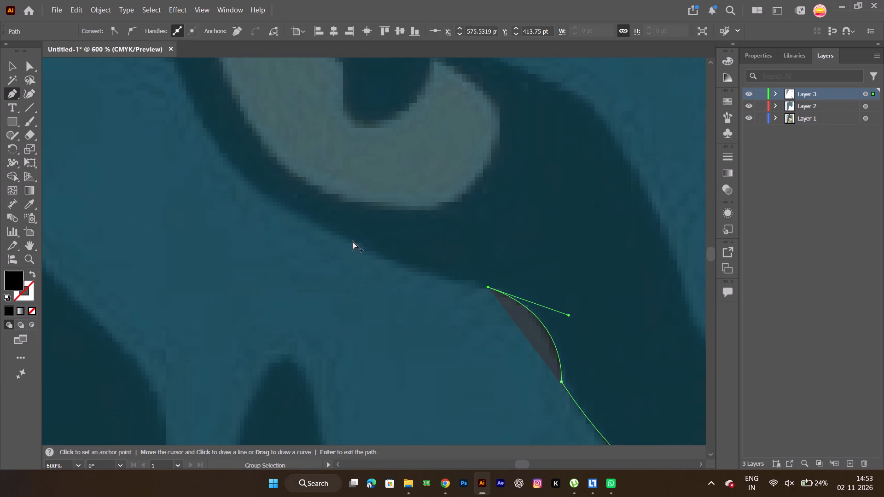
pyautogui.keyDown('ctrl'); pyautogui.keyDown('alt'); pyautogui.scroll(3, 352, 241); pyautogui.keyUp('alt'); pyautogui.keyUp('ctrl')
pyautogui.moveTo(246, 182); pyautogui.dragTo(106, 64)
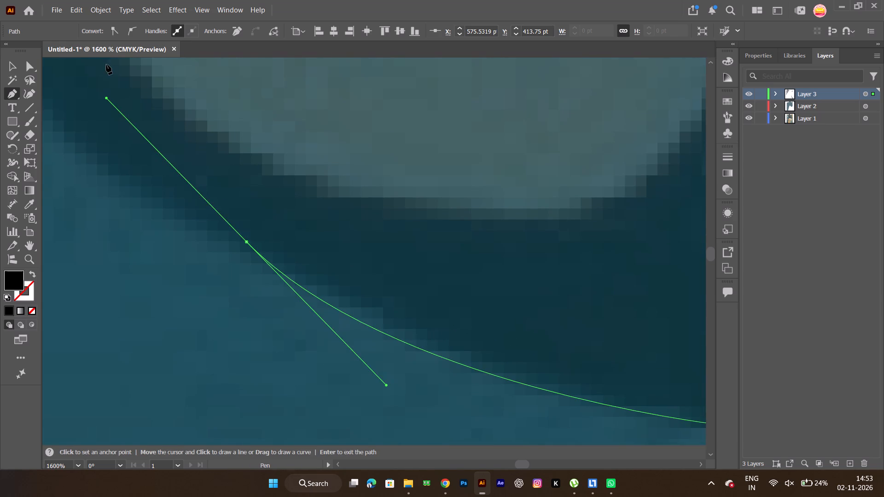
pyautogui.keyDown('alt'); pyautogui.click(246, 242); pyautogui.keyUp('alt')
# Curve the outline up the rim's outer edge to where the streak beyond the eye begins, ending in a corner anchor.
pyautogui.press('space')
pyautogui.press('space')
pyautogui.press('space')
pyautogui.press('space')
pyautogui.press('space')
pyautogui.press('space')
pyautogui.press('space')
pyautogui.press('space')
pyautogui.moveTo(323, 229); pyautogui.dragTo(529, 366)
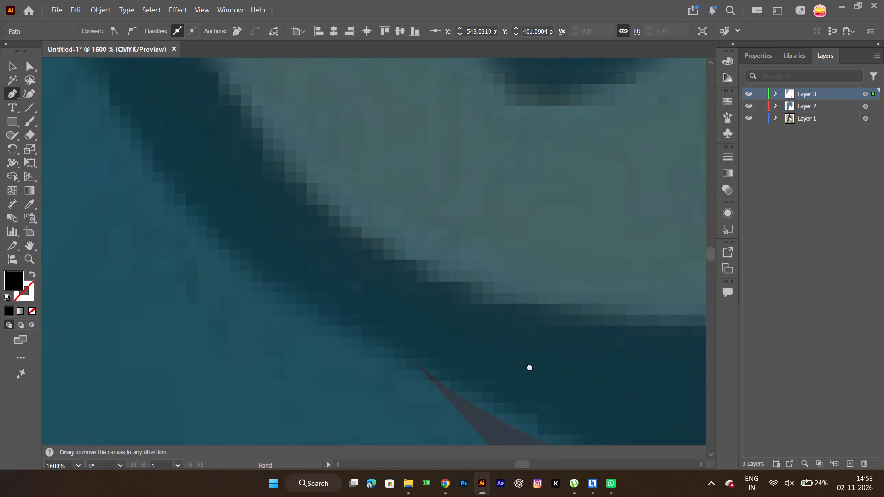
pyautogui.moveTo(529, 366); pyautogui.dragTo(579, 394)
pyautogui.moveTo(193, 135); pyautogui.dragTo(202, 4)
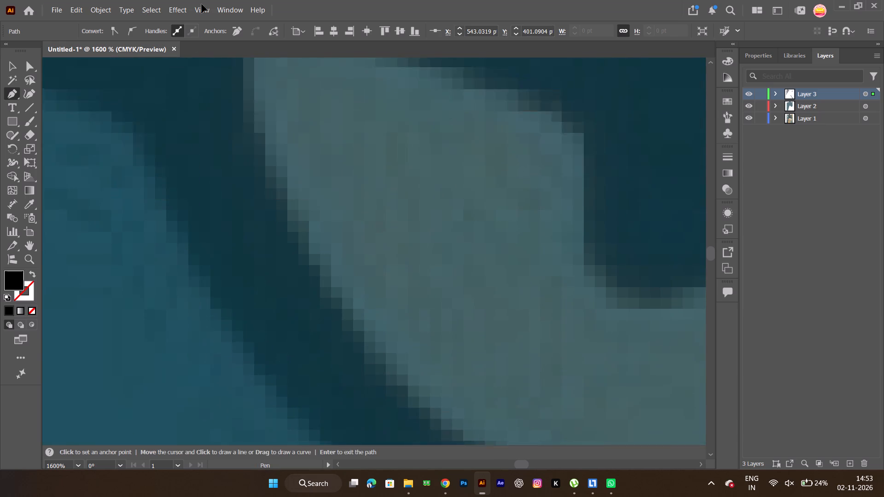
pyautogui.moveTo(202, 4); pyautogui.dragTo(194, 65)
pyautogui.keyDown('ctrl'); pyautogui.keyDown('alt'); pyautogui.scroll(-9, 233, 269); pyautogui.keyUp('alt'); pyautogui.keyUp('ctrl')
pyautogui.press('space')
pyautogui.moveTo(298, 371); pyautogui.dragTo(313, 363)
pyautogui.hotkey('ctrl', 'z')
pyautogui.keyDown('ctrl'); pyautogui.keyDown('alt'); pyautogui.scroll(5, 254, 310); pyautogui.keyUp('alt'); pyautogui.keyUp('ctrl')
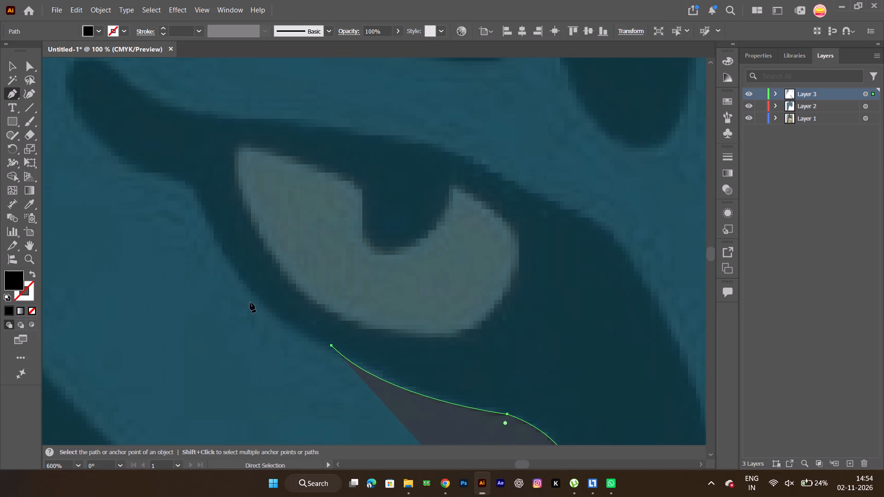
pyautogui.moveTo(185, 179); pyautogui.dragTo(184, 138)
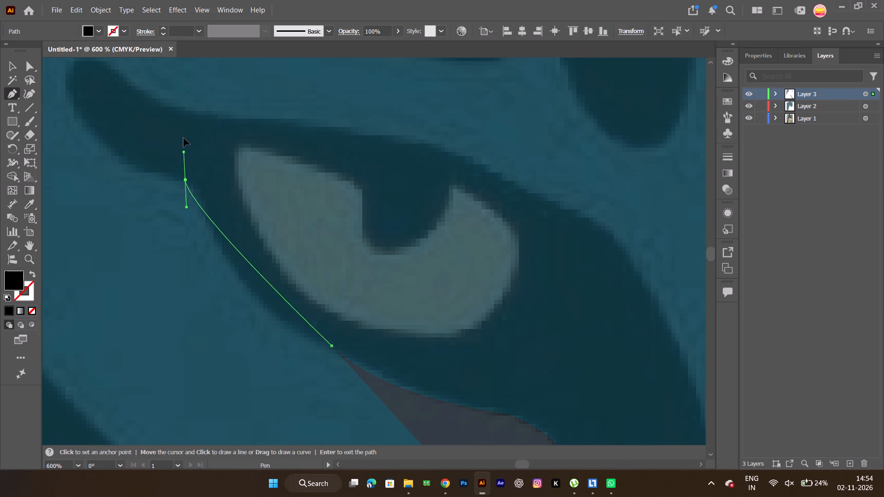
pyautogui.moveTo(184, 138); pyautogui.dragTo(105, 107)
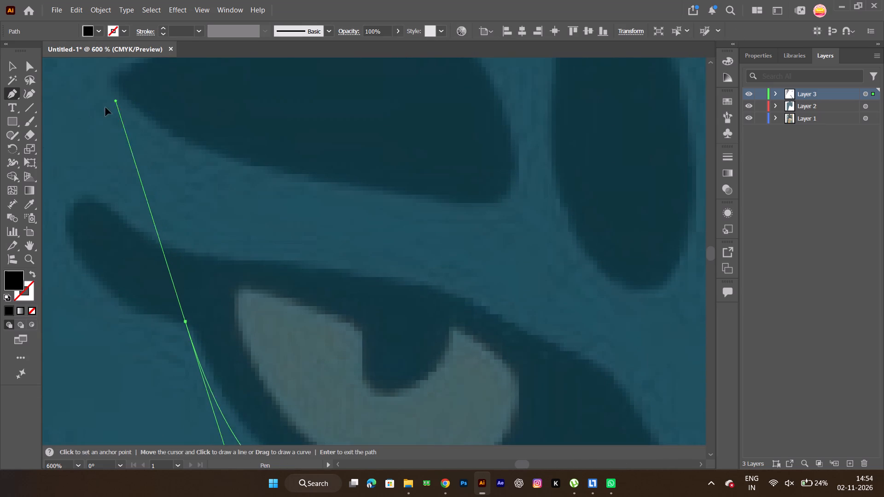
pyautogui.moveTo(105, 107); pyautogui.dragTo(113, 166)
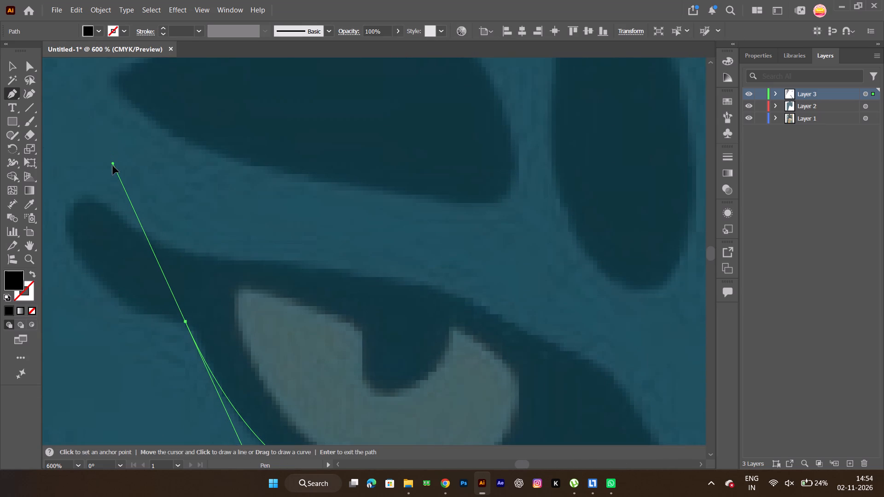
pyautogui.moveTo(113, 166); pyautogui.dragTo(113, 166)
pyautogui.press('space')
pyautogui.press('space')
pyautogui.press('space')
pyautogui.press('space')
pyautogui.press('space')
pyautogui.press('space')
pyautogui.press('space')
pyautogui.press('space')
pyautogui.press('space')
pyautogui.press('space')
pyautogui.press('space')
pyautogui.press('space')
pyautogui.moveTo(237, 339); pyautogui.dragTo(247, 215)
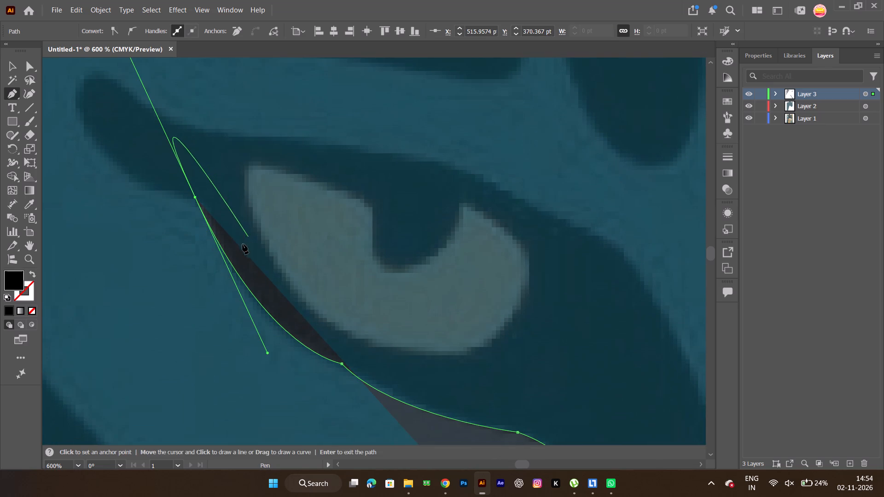
pyautogui.click(194, 196)
pyautogui.moveTo(193, 196); pyautogui.dragTo(204, 204)
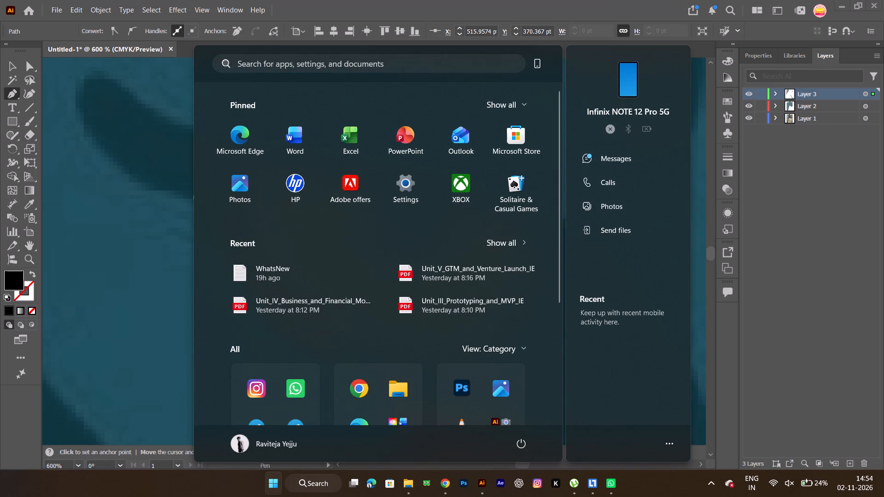
pyautogui.press('space')
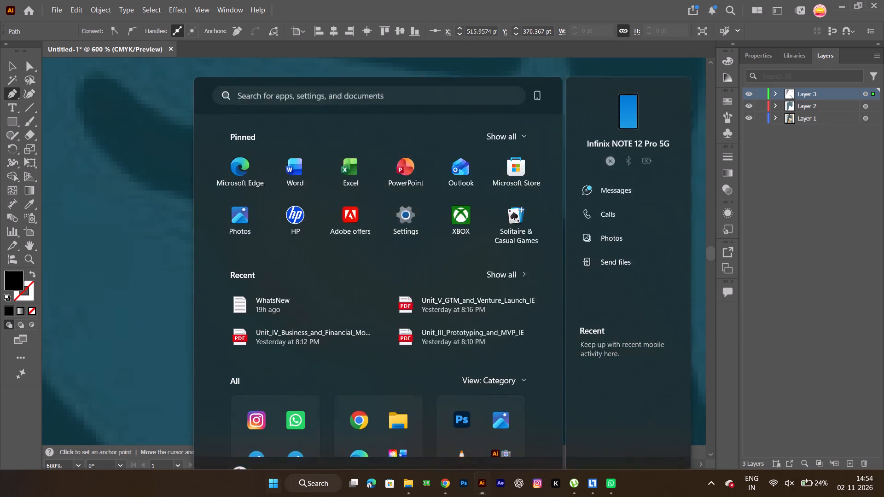
# Add a short straight segment from the eye rim onto the underside of the streak beyond the eye's outer corner.
pyautogui.press('space')
pyautogui.press('space')
pyautogui.press('space')
pyautogui.press('space')
pyautogui.press('space')
pyautogui.press('space')
pyautogui.press('space')
pyautogui.press('space')
pyautogui.press('space')
pyautogui.press('space')
pyautogui.moveTo(202, 192); pyautogui.dragTo(346, 258)
pyautogui.keyDown('ctrl'); pyautogui.keyDown('alt'); pyautogui.scroll(4, 326, 257); pyautogui.keyUp('alt'); pyautogui.keyUp('ctrl')
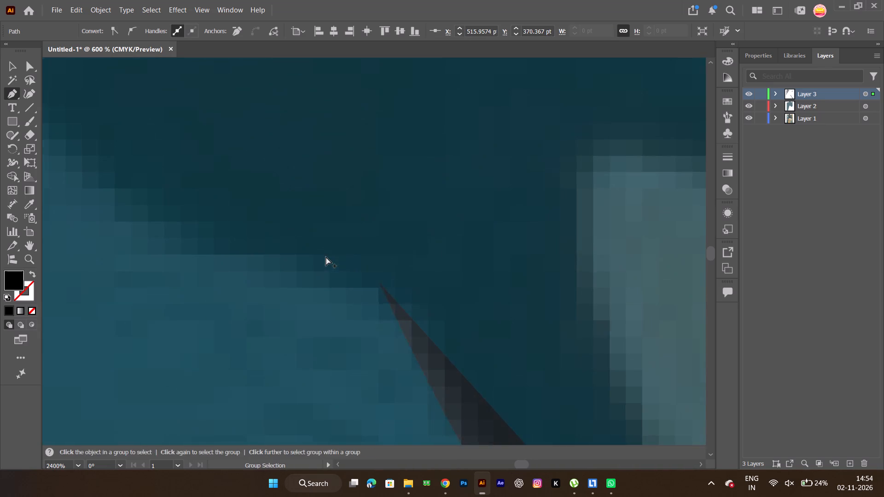
pyautogui.click(252, 250)
# Curve the outline along the streak's underside up to its rounded tip and make the end anchor a corner.
pyautogui.press('space')
pyautogui.press('space')
pyautogui.press('space')
pyautogui.press('space')
pyautogui.press('space')
pyautogui.press('space')
pyautogui.press('space')
pyautogui.press('space')
pyautogui.press('space')
pyautogui.press('space')
pyautogui.press('space')
pyautogui.press('space')
pyautogui.press('space')
pyautogui.press('space')
pyautogui.moveTo(251, 211); pyautogui.dragTo(518, 409)
pyautogui.keyDown('ctrl'); pyautogui.keyDown('alt'); pyautogui.scroll(-4, 449, 357); pyautogui.keyUp('alt'); pyautogui.keyUp('ctrl')
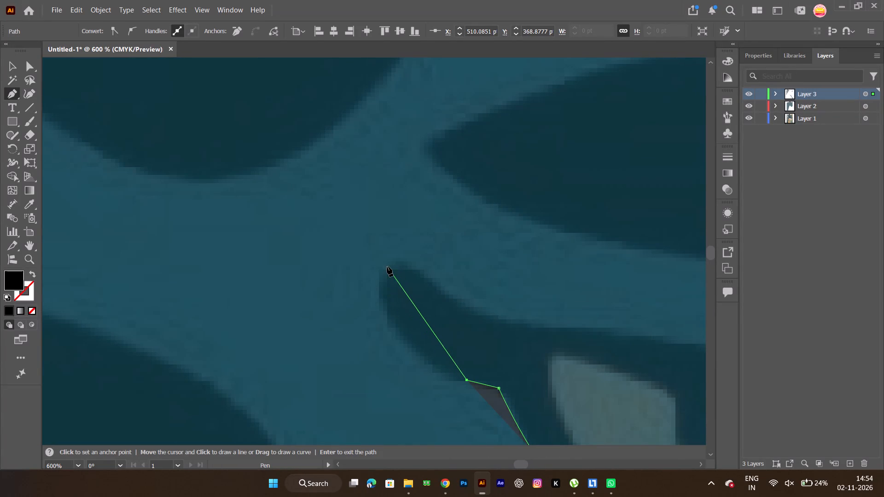
pyautogui.moveTo(387, 266); pyautogui.dragTo(395, 184)
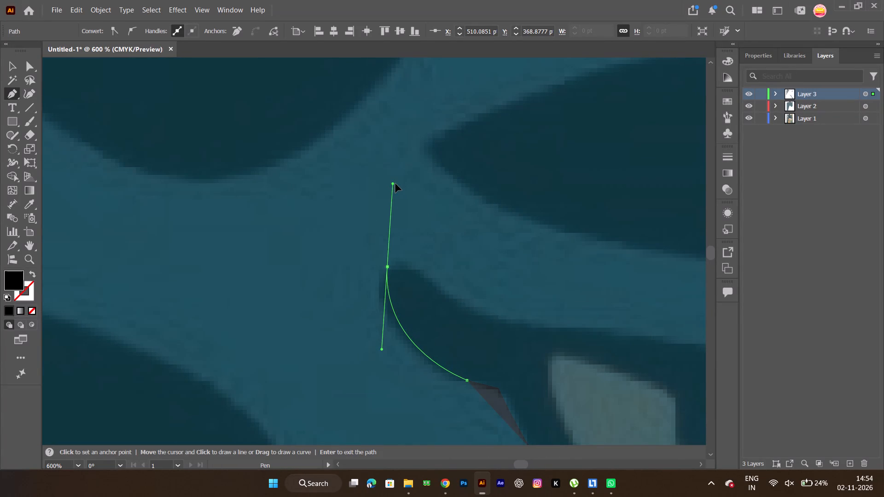
pyautogui.moveTo(395, 184); pyautogui.dragTo(401, 184)
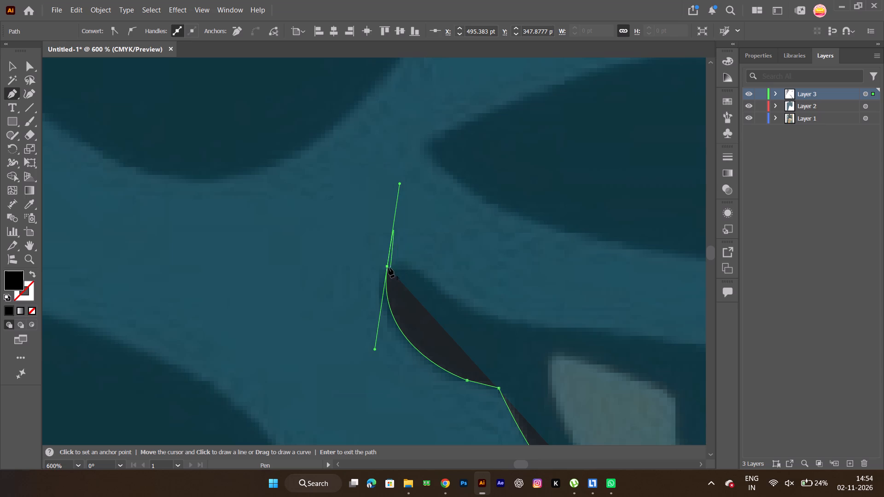
pyautogui.click(387, 267)
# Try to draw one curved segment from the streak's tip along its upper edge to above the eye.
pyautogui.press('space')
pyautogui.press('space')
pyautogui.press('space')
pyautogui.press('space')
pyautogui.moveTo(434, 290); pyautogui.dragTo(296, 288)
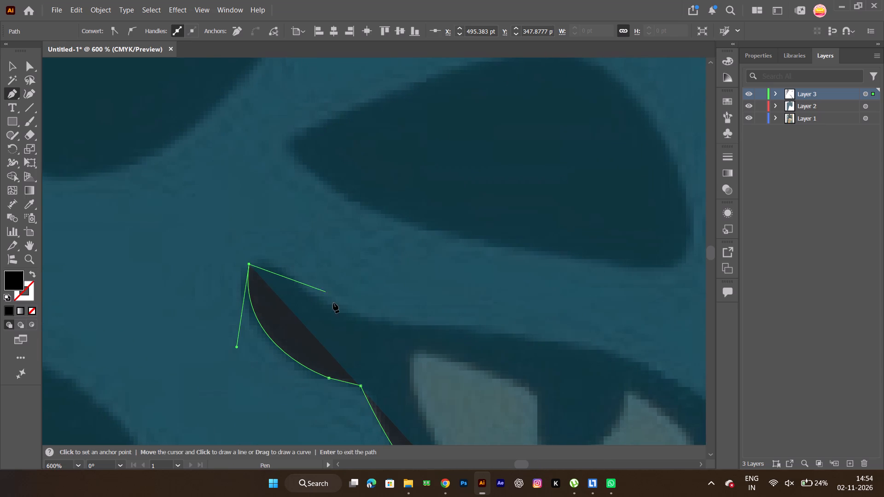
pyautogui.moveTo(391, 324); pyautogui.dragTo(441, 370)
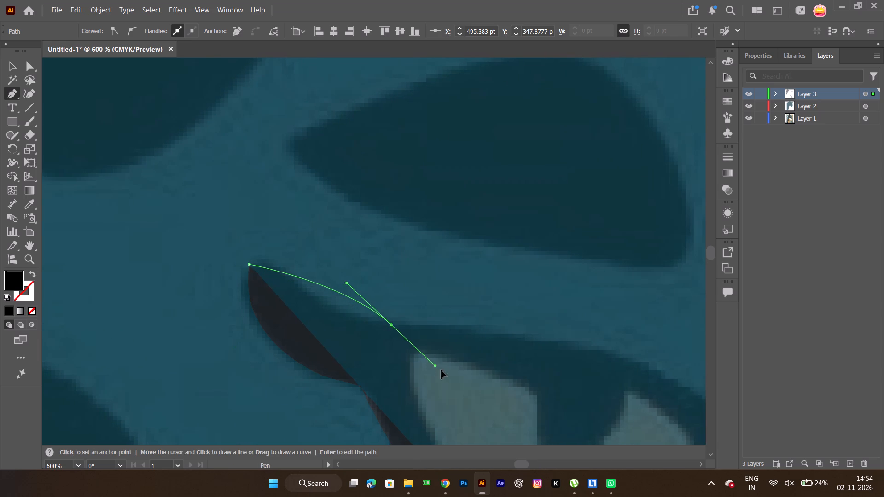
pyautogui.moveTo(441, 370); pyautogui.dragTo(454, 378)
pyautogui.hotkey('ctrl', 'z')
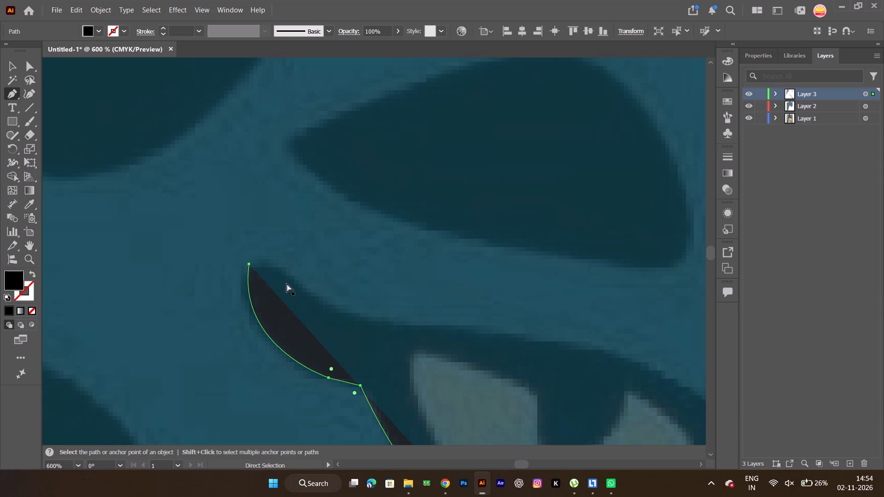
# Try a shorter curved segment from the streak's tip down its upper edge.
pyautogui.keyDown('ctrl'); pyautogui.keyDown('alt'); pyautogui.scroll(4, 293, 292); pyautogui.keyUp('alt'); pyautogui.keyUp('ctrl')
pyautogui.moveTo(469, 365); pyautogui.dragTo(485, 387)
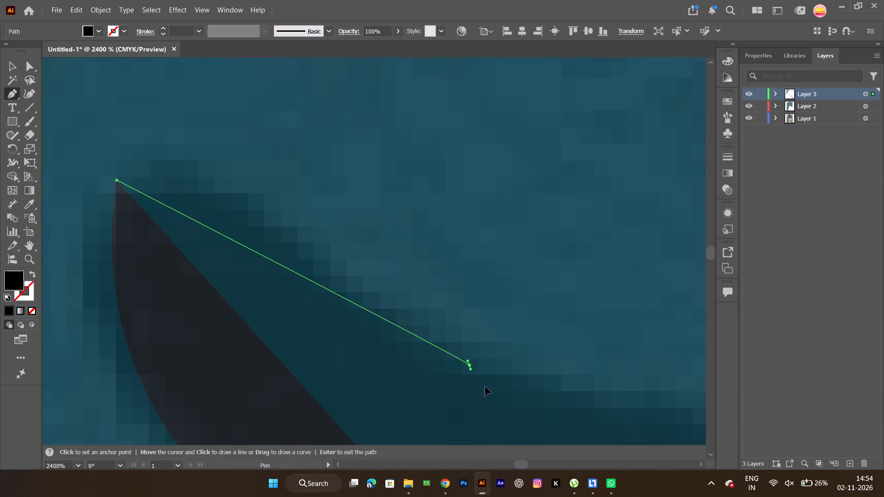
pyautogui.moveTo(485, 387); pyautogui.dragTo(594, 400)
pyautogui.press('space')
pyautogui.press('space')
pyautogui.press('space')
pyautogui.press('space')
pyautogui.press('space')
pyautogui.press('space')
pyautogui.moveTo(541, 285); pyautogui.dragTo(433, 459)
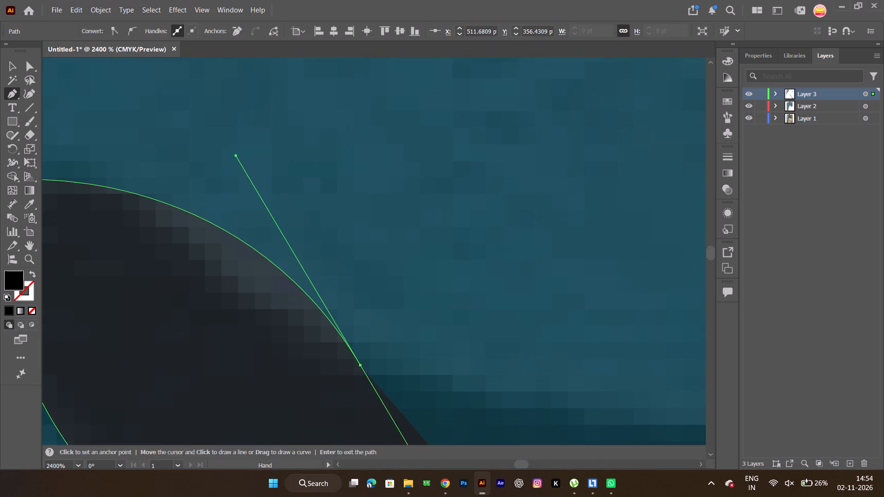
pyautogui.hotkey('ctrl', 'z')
# Draw a small curved segment around the streak's rounded tip and make its end anchor a corner.
pyautogui.press('space')
pyautogui.press('space')
pyautogui.press('space')
pyautogui.press('space')
pyautogui.press('space')
pyautogui.press('space')
pyautogui.press('space')
pyautogui.press('space')
pyautogui.press('space')
pyautogui.press('space')
pyautogui.moveTo(340, 308); pyautogui.dragTo(563, 369)
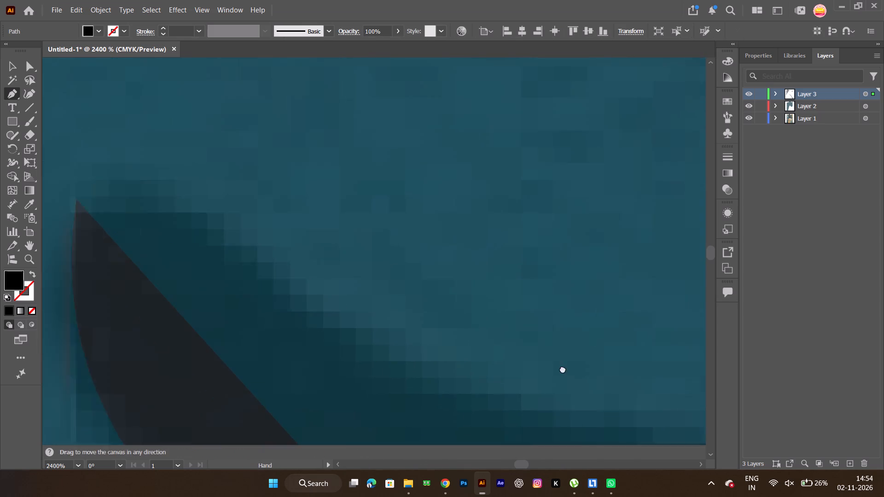
pyautogui.moveTo(563, 369); pyautogui.dragTo(704, 419)
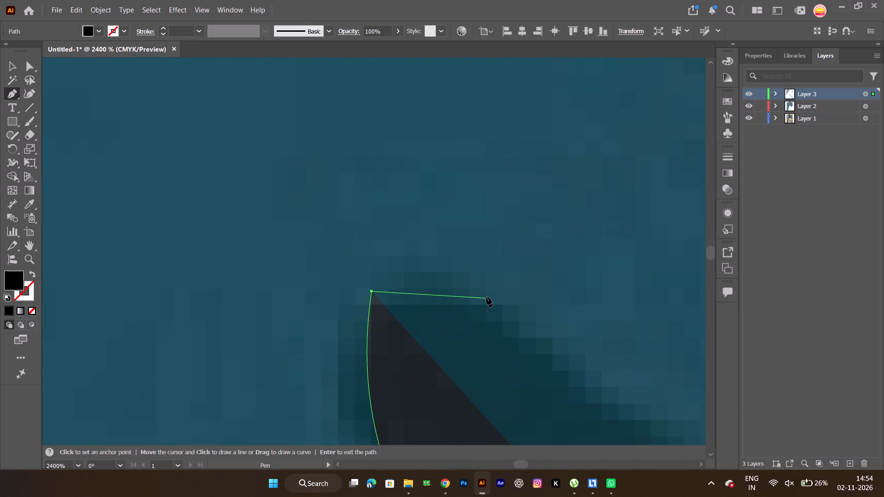
pyautogui.moveTo(487, 296); pyautogui.dragTo(556, 366)
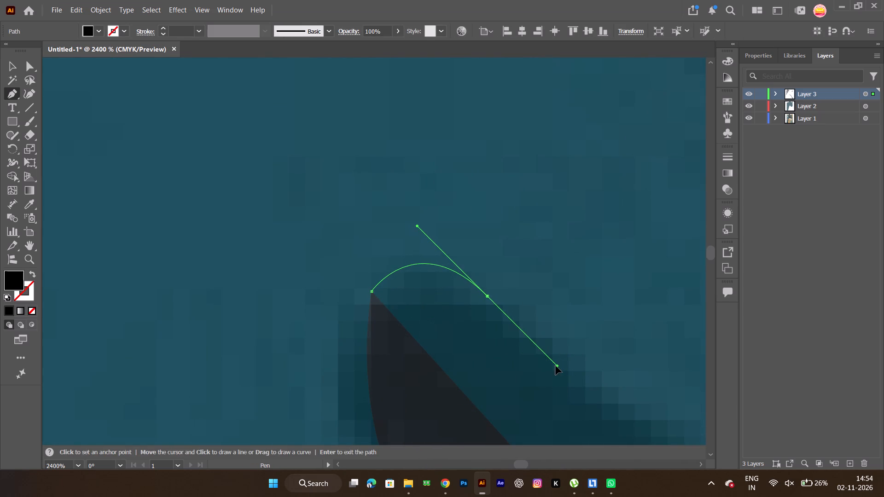
pyautogui.moveTo(556, 366); pyautogui.dragTo(555, 366)
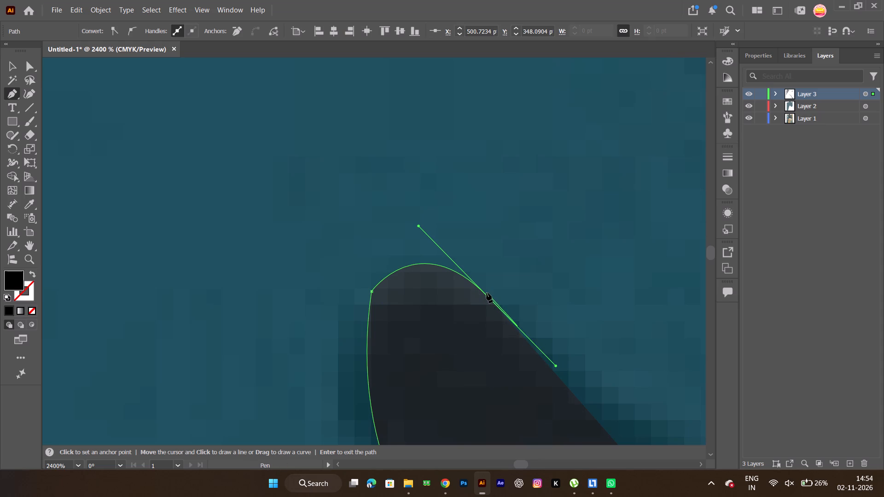
pyautogui.click(488, 294)
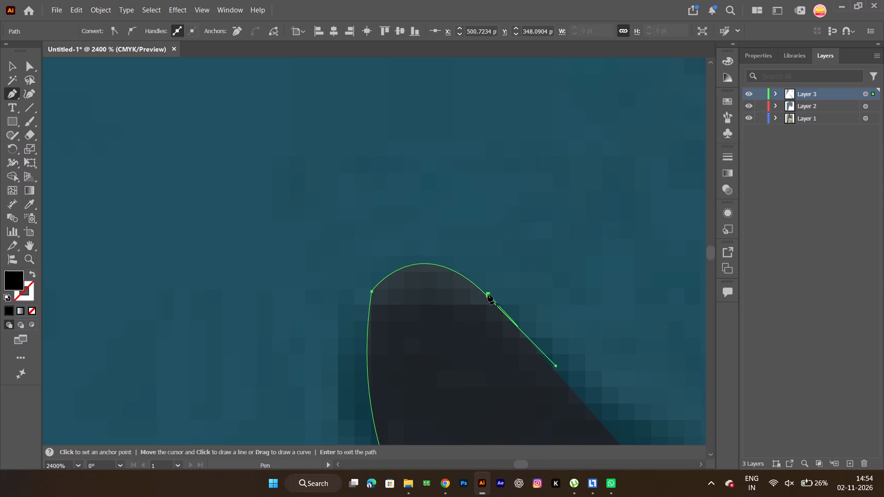
pyautogui.hotkey('ctrl', 'z')
pyautogui.click(488, 295)
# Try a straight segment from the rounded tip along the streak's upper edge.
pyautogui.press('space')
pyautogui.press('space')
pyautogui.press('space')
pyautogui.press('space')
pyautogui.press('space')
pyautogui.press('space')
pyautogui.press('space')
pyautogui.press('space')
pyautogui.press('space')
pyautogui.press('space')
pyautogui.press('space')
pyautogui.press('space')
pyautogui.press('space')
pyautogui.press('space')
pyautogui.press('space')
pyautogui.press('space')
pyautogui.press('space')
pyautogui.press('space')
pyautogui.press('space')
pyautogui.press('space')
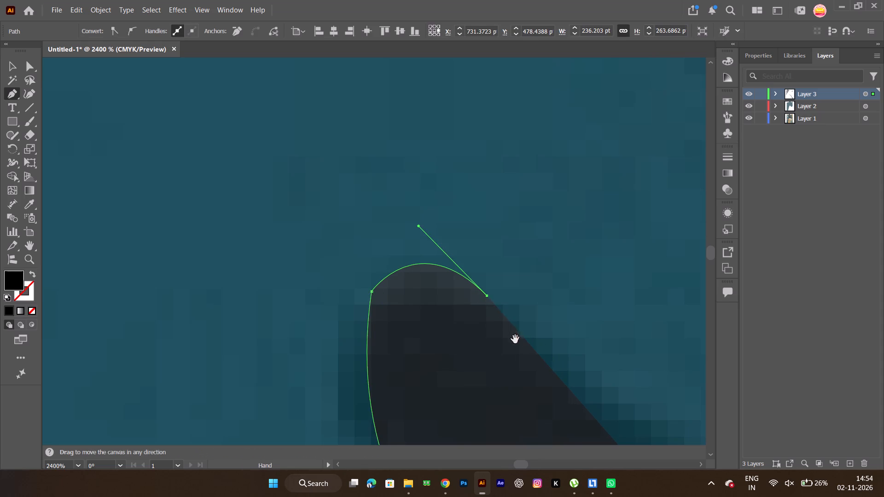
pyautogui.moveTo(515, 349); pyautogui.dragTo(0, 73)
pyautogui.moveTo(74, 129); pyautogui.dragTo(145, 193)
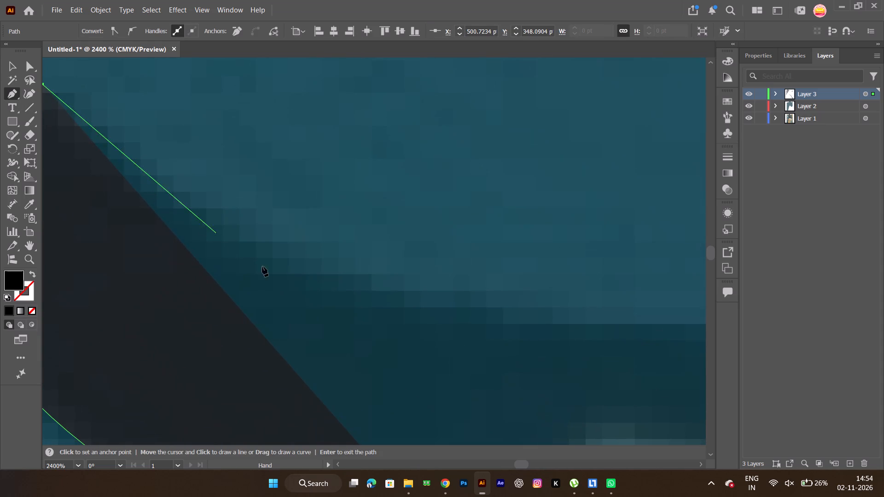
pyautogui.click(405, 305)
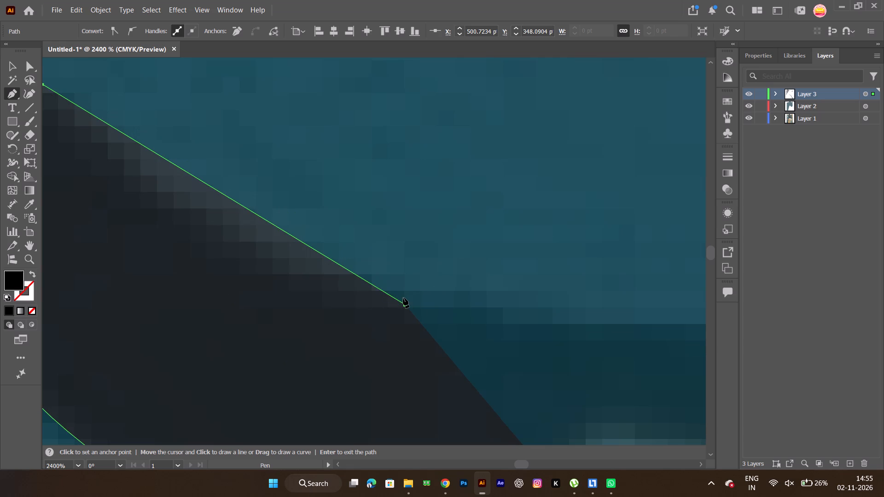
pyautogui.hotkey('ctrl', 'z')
# Draw a curved segment from the streak's rounded tip down its upper edge, and make its end anchor a corner.
pyautogui.press('space')
pyautogui.press('space')
pyautogui.press('space')
pyautogui.press('space')
pyautogui.press('space')
pyautogui.press('space')
pyautogui.press('space')
pyautogui.moveTo(405, 296); pyautogui.dragTo(457, 331)
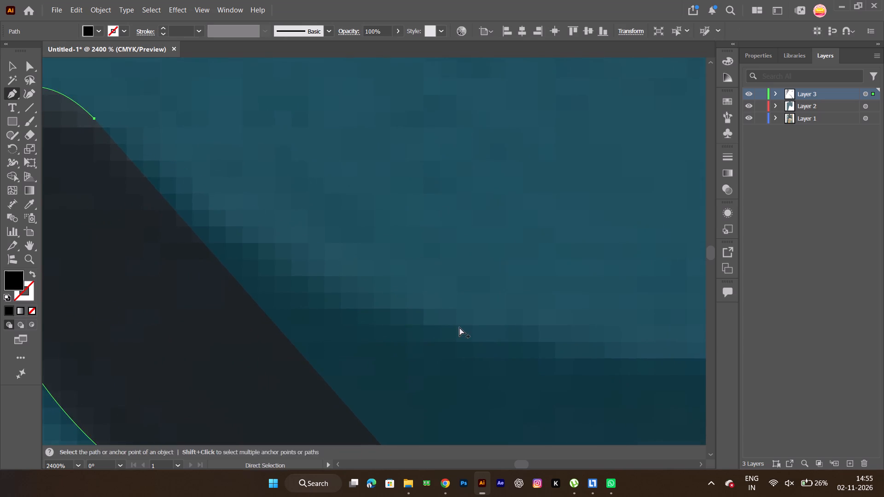
pyautogui.keyDown('ctrl'); pyautogui.keyDown('alt'); pyautogui.scroll(-1, 459, 327); pyautogui.keyUp('alt'); pyautogui.keyUp('ctrl')
pyautogui.moveTo(443, 333); pyautogui.dragTo(535, 336)
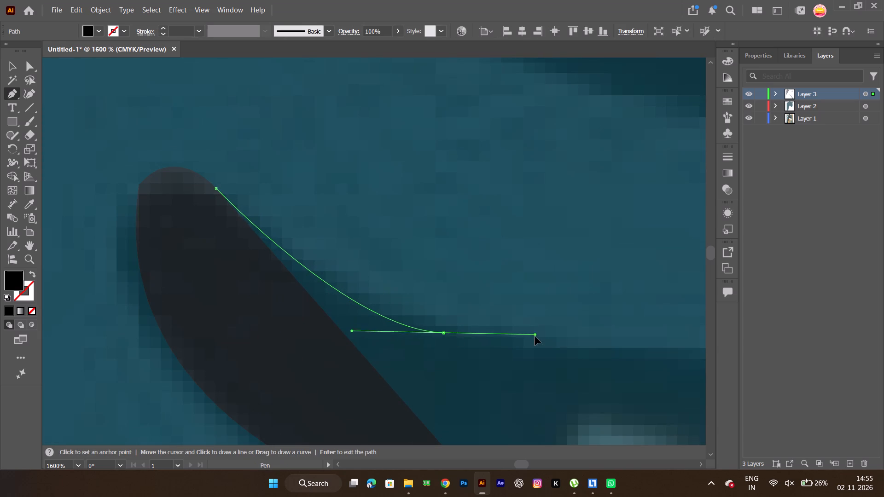
pyautogui.moveTo(535, 336); pyautogui.dragTo(535, 339)
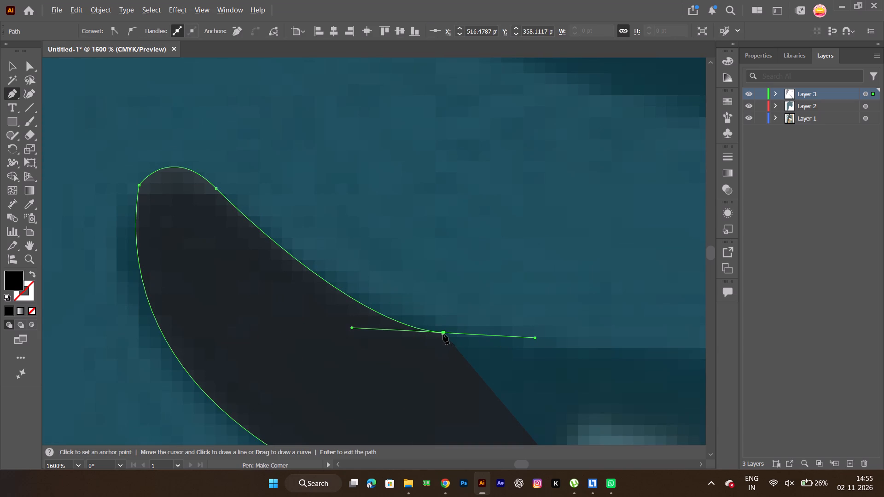
pyautogui.keyDown('alt'); pyautogui.click(443, 334); pyautogui.keyUp('alt')
# Trace the streak's upper edge above the eye with three straight segments, ending past the eye's inner corner.
pyautogui.press('space')
pyautogui.press('space')
pyautogui.press('space')
pyautogui.press('space')
pyautogui.press('space')
pyautogui.press('space')
pyautogui.press('space')
pyautogui.press('space')
pyautogui.moveTo(507, 335); pyautogui.dragTo(280, 301)
pyautogui.keyDown('ctrl'); pyautogui.keyDown('alt'); pyautogui.scroll(-3, 436, 315); pyautogui.keyUp('alt'); pyautogui.keyUp('ctrl')
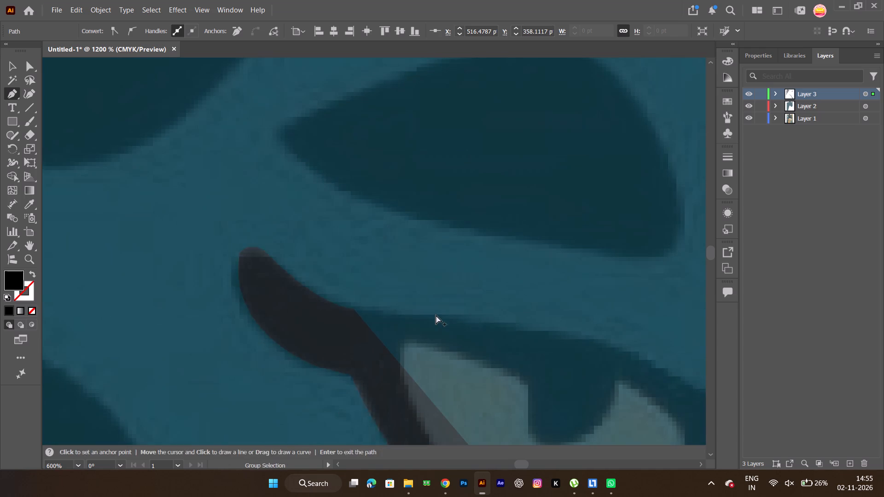
pyautogui.click(518, 330)
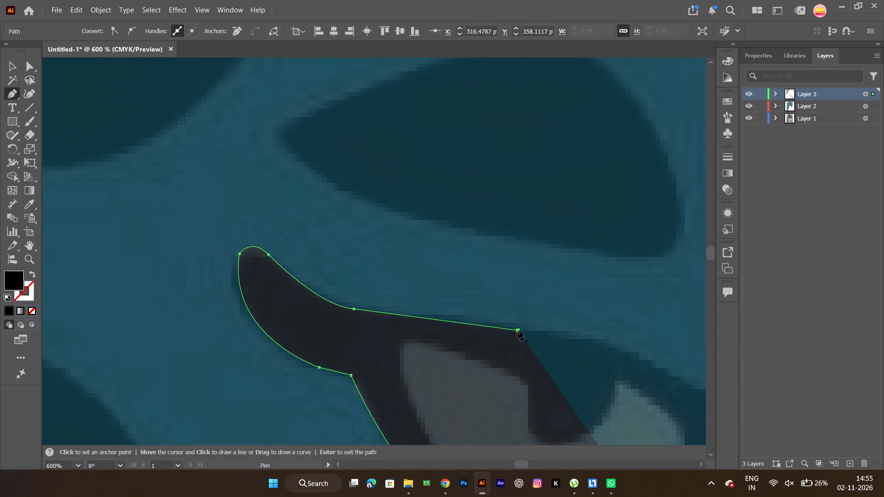
pyautogui.press('space')
pyautogui.press('space')
pyautogui.press('space')
pyautogui.press('space')
pyautogui.press('space')
pyautogui.moveTo(595, 339); pyautogui.dragTo(322, 340)
pyautogui.click(330, 336)
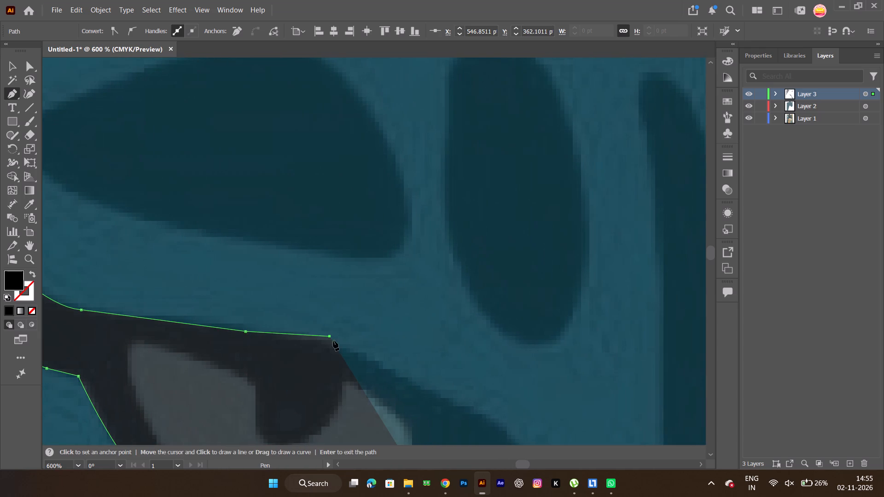
pyautogui.click(480, 413)
# Continue down the streak's nose-bridge side with a short straight segment and a curved one, making the curve's end anchor a corner.
pyautogui.press('space')
pyautogui.press('space')
pyautogui.press('space')
pyautogui.press('space')
pyautogui.press('space')
pyautogui.press('space')
pyautogui.press('space')
pyautogui.press('space')
pyautogui.press('space')
pyautogui.press('space')
pyautogui.press('space')
pyautogui.press('space')
pyautogui.press('space')
pyautogui.press('space')
pyautogui.press('space')
pyautogui.press('space')
pyautogui.press('space')
pyautogui.press('space')
pyautogui.press('space')
pyautogui.press('space')
pyautogui.moveTo(448, 416); pyautogui.dragTo(104, 188)
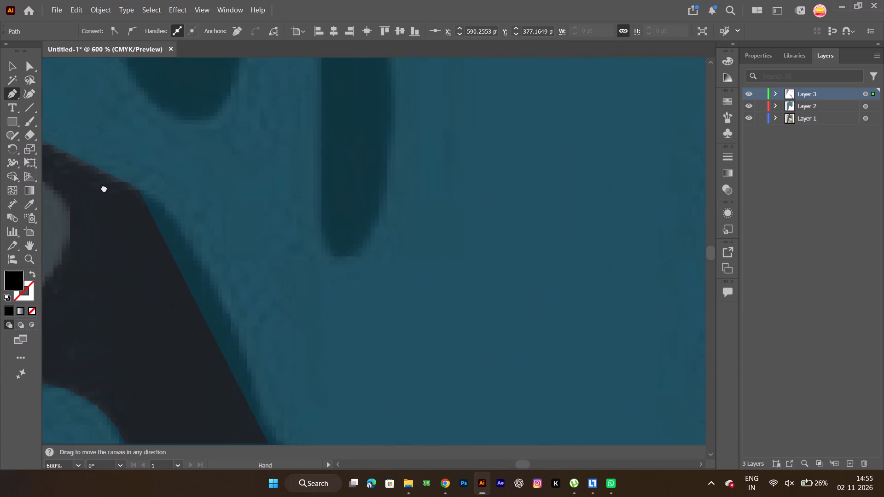
pyautogui.moveTo(104, 188); pyautogui.dragTo(103, 187)
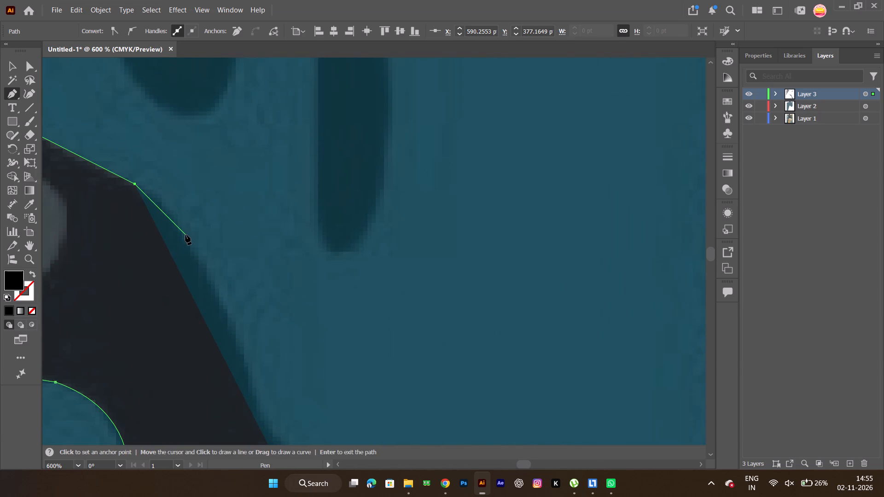
pyautogui.click(186, 235)
pyautogui.press('space')
pyautogui.press('space')
pyautogui.press('space')
pyautogui.press('space')
pyautogui.press('space')
pyautogui.press('space')
pyautogui.press('space')
pyautogui.press('space')
pyautogui.press('space')
pyautogui.press('space')
pyautogui.press('space')
pyautogui.press('space')
pyautogui.press('space')
pyautogui.press('space')
pyautogui.press('space')
pyautogui.press('space')
pyautogui.press('space')
pyautogui.moveTo(229, 371); pyautogui.dragTo(238, 224)
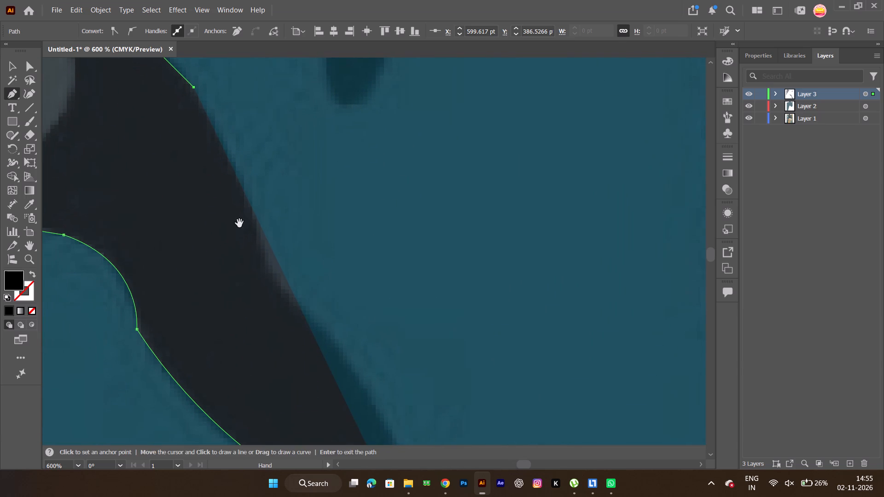
pyautogui.moveTo(260, 264); pyautogui.dragTo(267, 315)
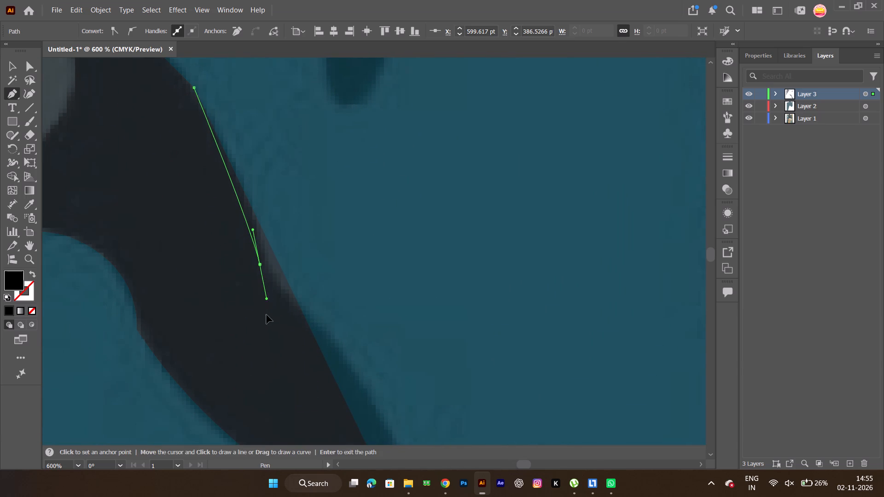
pyautogui.moveTo(267, 315); pyautogui.dragTo(268, 340)
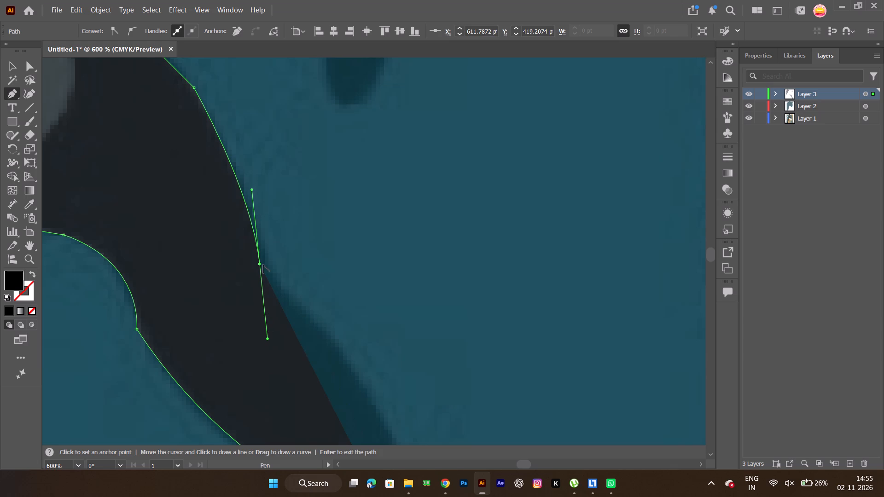
pyautogui.keyDown('alt'); pyautogui.click(260, 263); pyautogui.keyUp('alt')
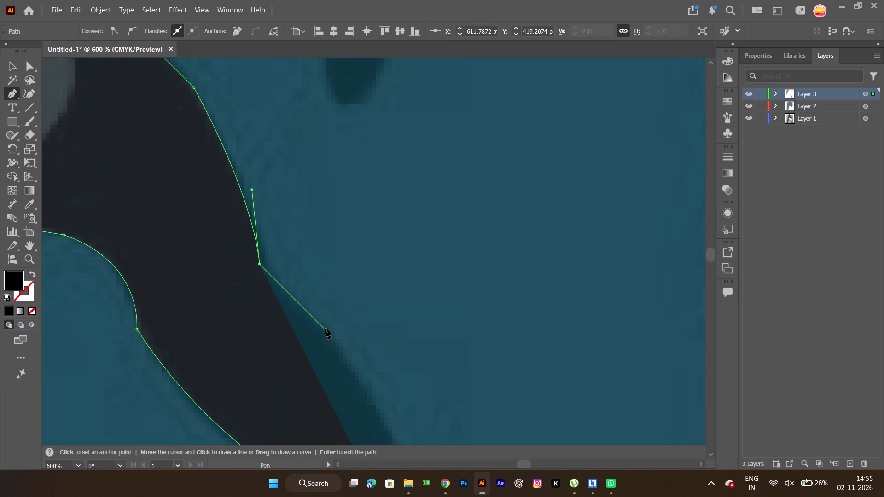
# Add two straight segments down the streak's nose-bridge edge, below the corner anchor.
pyautogui.click(326, 329)
pyautogui.press('space')
pyautogui.press('space')
pyautogui.press('space')
pyautogui.press('space')
pyautogui.press('space')
pyautogui.press('space')
pyautogui.press('space')
pyautogui.press('space')
pyautogui.press('space')
pyautogui.press('space')
pyautogui.press('space')
pyautogui.moveTo(377, 408); pyautogui.dragTo(276, 243)
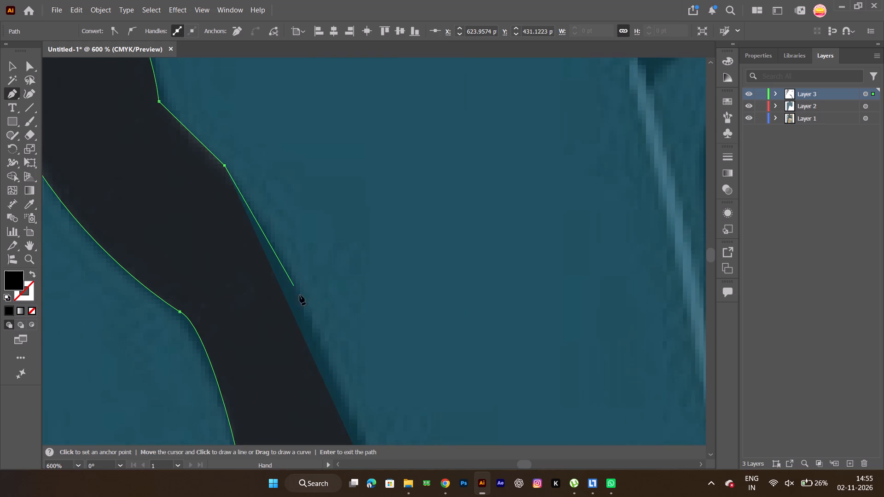
pyautogui.click(308, 312)
# Close the streak shape with a long straight segment down to its starting anchor at the top edge of the nose.
pyautogui.press('space')
pyautogui.press('space')
pyautogui.press('space')
pyautogui.press('space')
pyautogui.press('space')
pyautogui.press('space')
pyautogui.press('space')
pyautogui.press('space')
pyautogui.press('space')
pyautogui.press('space')
pyautogui.press('space')
pyautogui.press('space')
pyautogui.press('space')
pyautogui.moveTo(335, 389); pyautogui.dragTo(293, 214)
pyautogui.keyDown('ctrl'); pyautogui.keyDown('alt'); pyautogui.scroll(-4, 331, 291); pyautogui.keyUp('alt'); pyautogui.keyUp('ctrl')
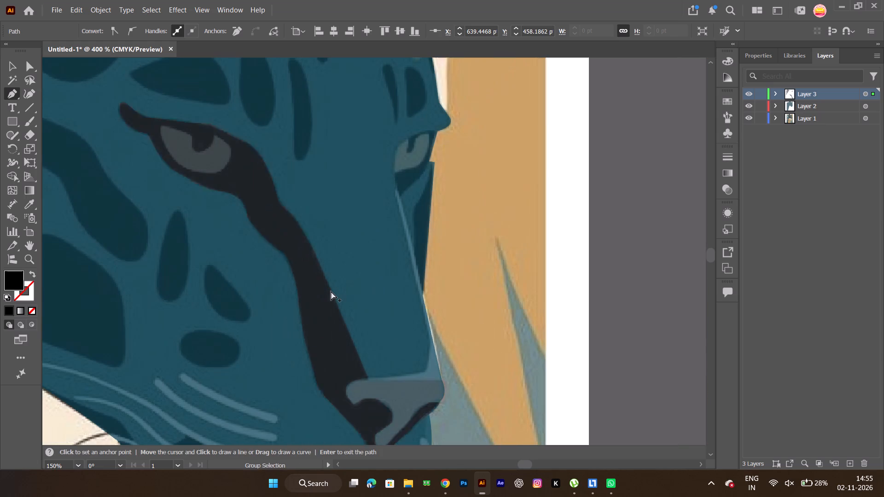
pyautogui.click(369, 380)
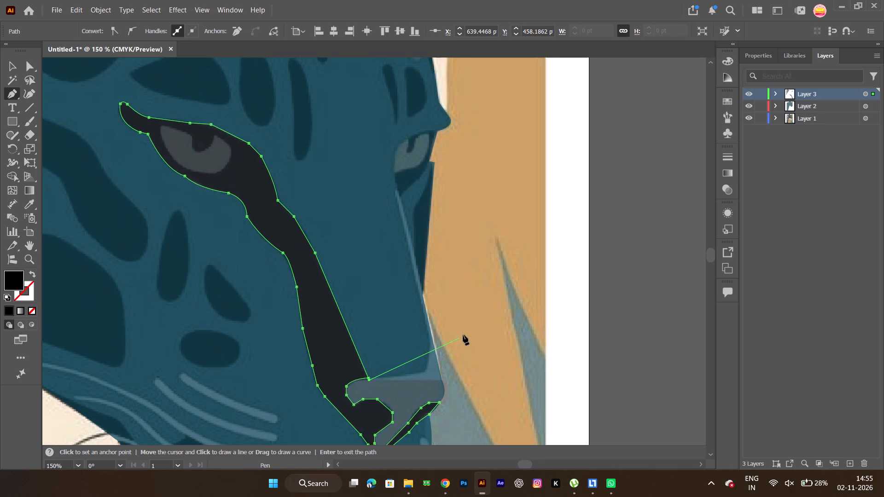
pyautogui.hotkey('ctrl', 'z')
pyautogui.keyDown('ctrl'); pyautogui.keyDown('alt'); pyautogui.scroll(7, 384, 381); pyautogui.keyUp('alt'); pyautogui.keyUp('ctrl')
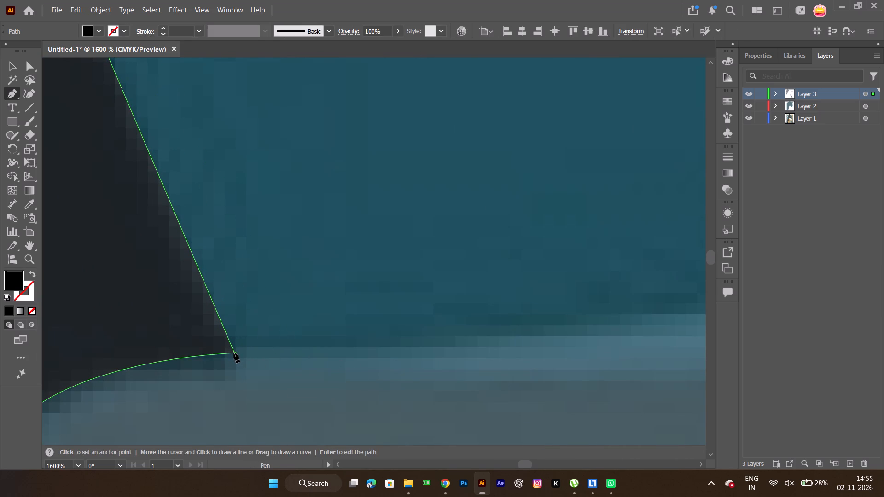
pyautogui.click(235, 353)
pyautogui.keyDown('ctrl'); pyautogui.keyDown('alt'); pyautogui.scroll(-9, 286, 308); pyautogui.keyUp('alt'); pyautogui.keyUp('ctrl')
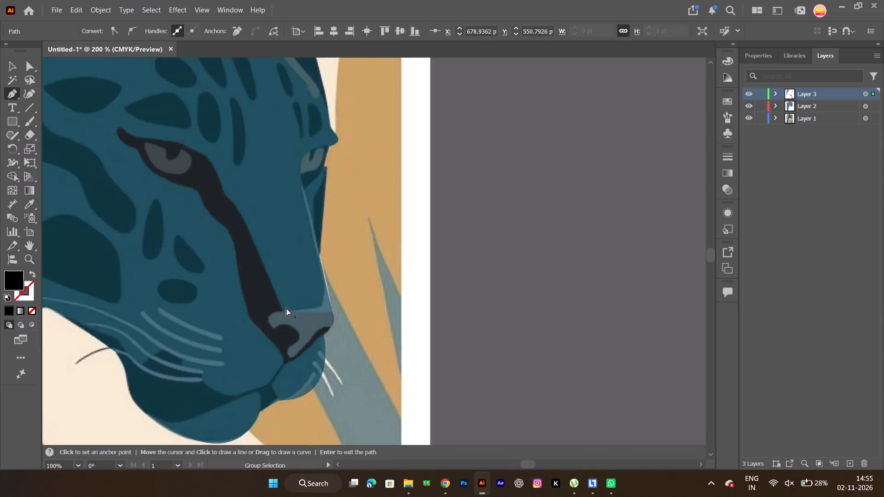
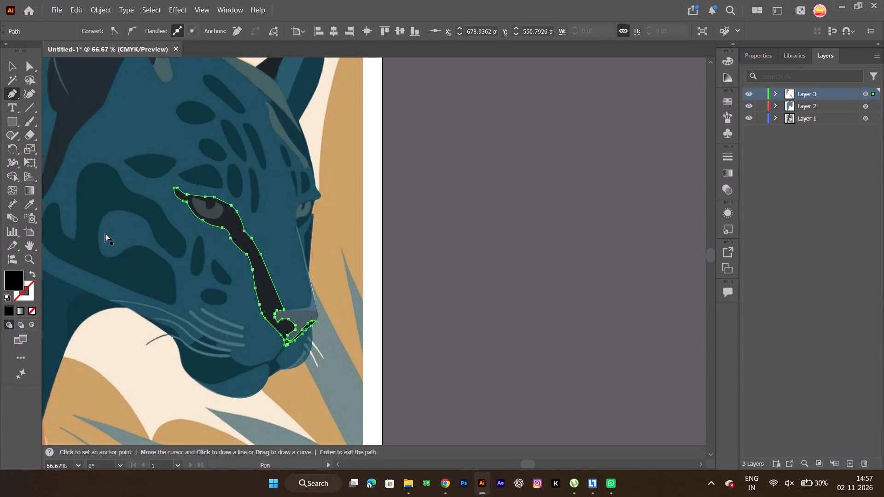
# Draw a wide ellipse with the Ellipse tool over the dark oval spot just above the whiskers on the cheek.
pyautogui.keyDown('ctrl'); pyautogui.keyDown('alt'); pyautogui.scroll(6, 242, 328); pyautogui.keyUp('alt'); pyautogui.keyUp('ctrl')
pyautogui.press('space')
pyautogui.press('space')
pyautogui.press('space')
pyautogui.press('space')
pyautogui.press('space')
pyautogui.press('space')
pyautogui.press('space')
pyautogui.press('space')
pyautogui.press('space')
pyautogui.press('space')
pyautogui.press('space')
pyautogui.press('space')
pyautogui.press('space')
pyautogui.press('space')
pyautogui.press('space')
pyautogui.press('space')
pyautogui.press('space')
pyautogui.press('space')
pyautogui.press('space')
pyautogui.press('space')
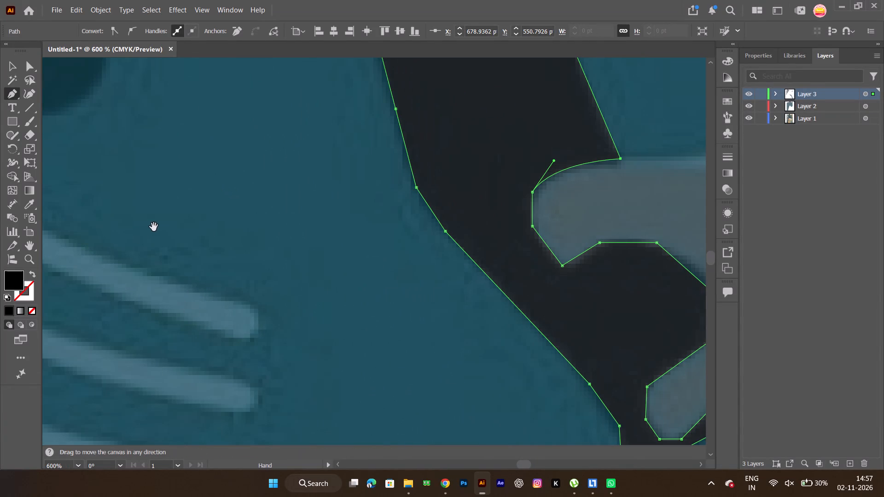
pyautogui.moveTo(194, 259); pyautogui.dragTo(423, 436)
pyautogui.moveTo(205, 267); pyautogui.dragTo(287, 340)
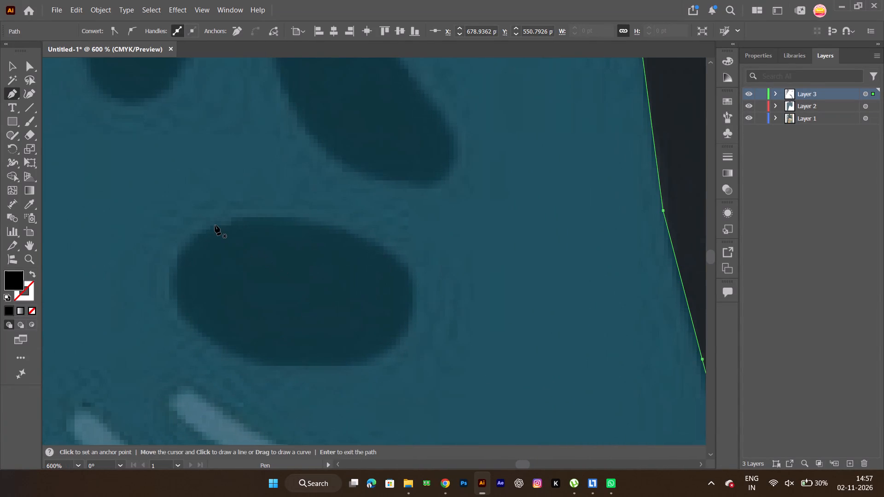
pyautogui.rightClick(14, 125)
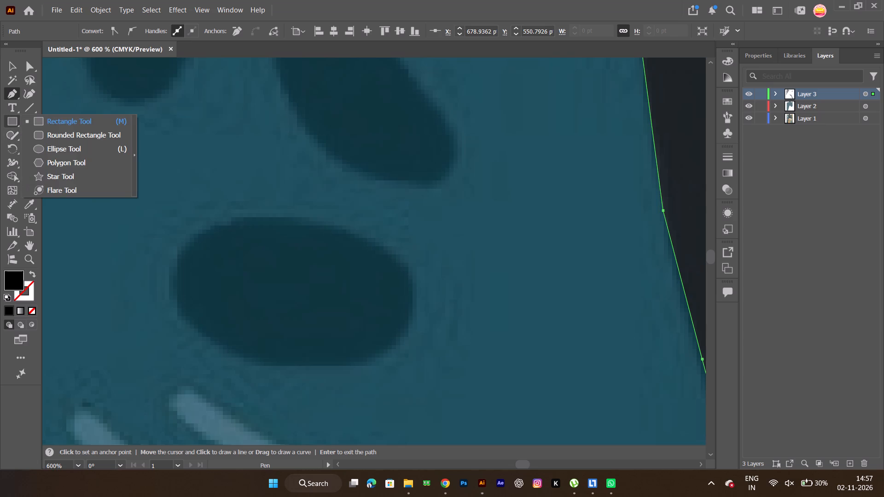
pyautogui.click(54, 142)
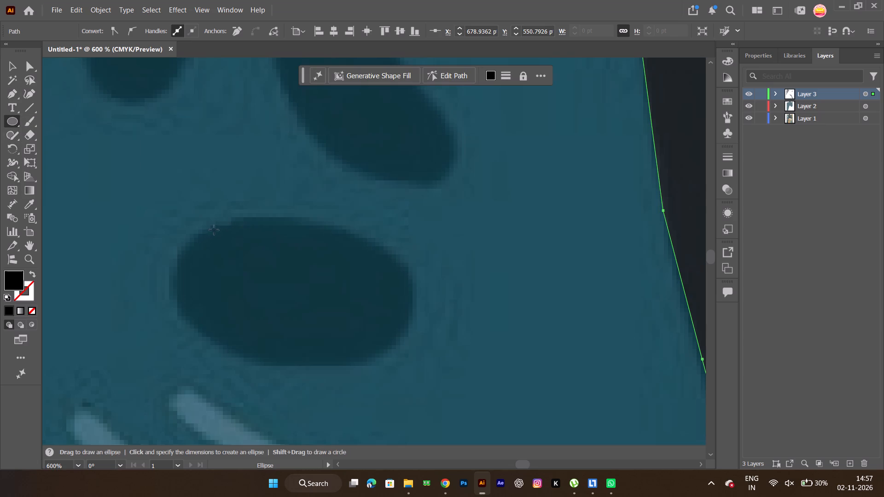
pyautogui.moveTo(182, 248); pyautogui.dragTo(385, 385)
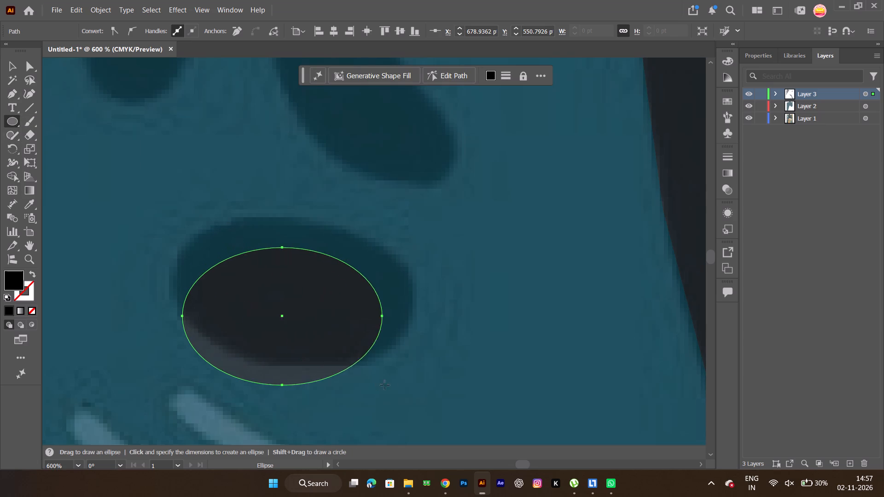
pyautogui.moveTo(385, 385); pyautogui.dragTo(420, 388)
# Move the ellipse onto the oval spot and rotate it slightly clockwise to match the spot's tilt.
pyautogui.press('v')
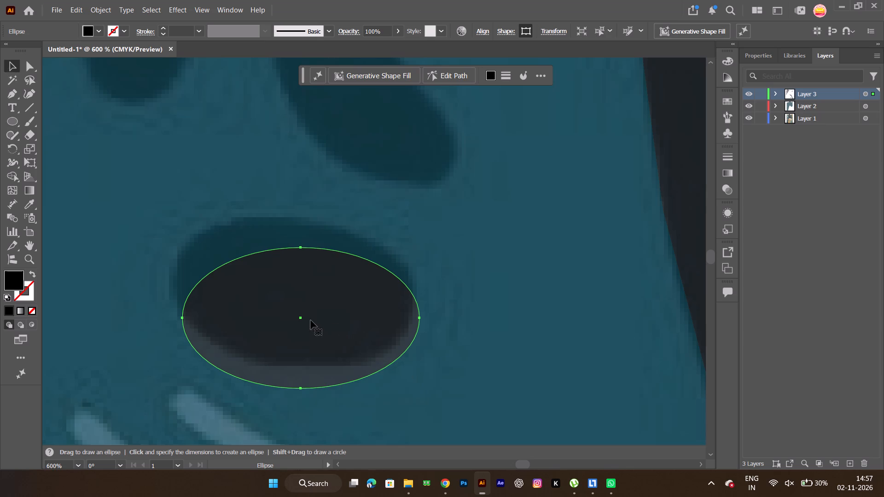
pyautogui.moveTo(297, 318); pyautogui.dragTo(285, 287)
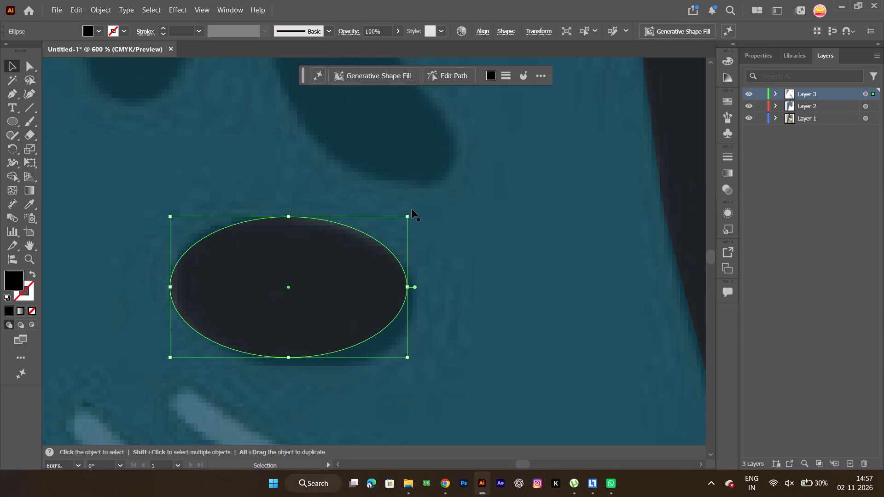
pyautogui.moveTo(411, 211); pyautogui.dragTo(418, 215)
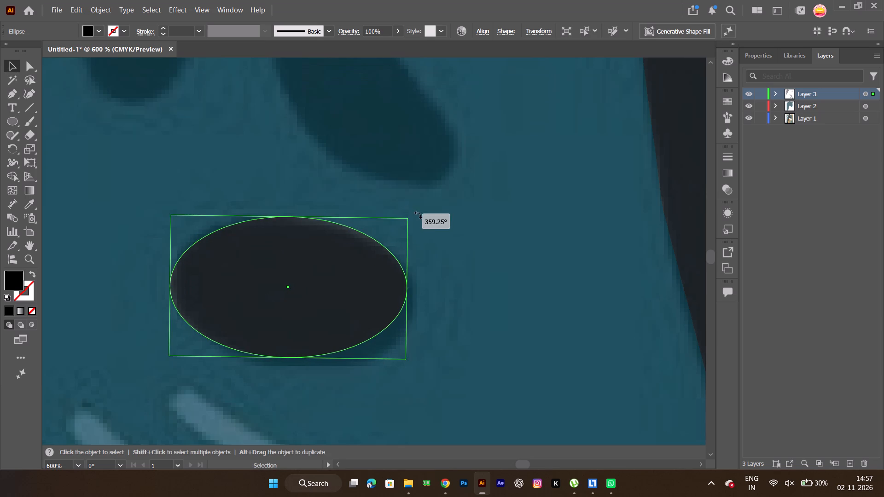
pyautogui.moveTo(418, 215); pyautogui.dragTo(427, 225)
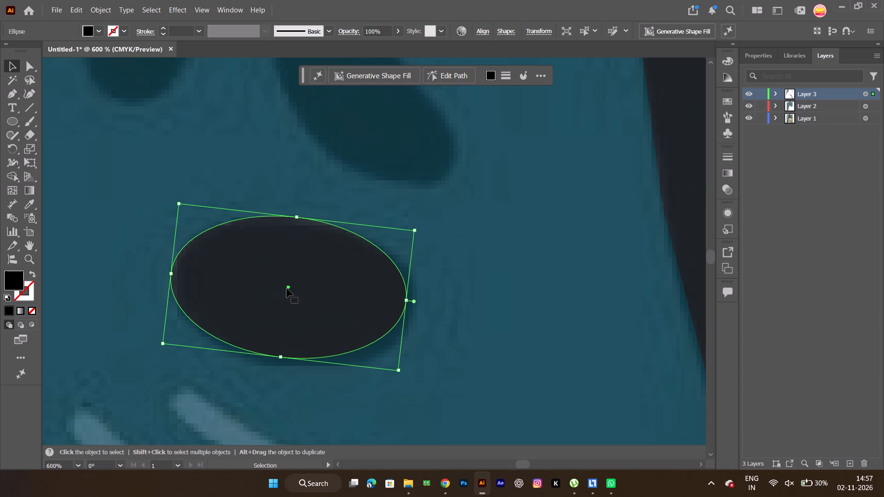
pyautogui.moveTo(285, 289); pyautogui.dragTo(290, 289)
# Start a Pen path at the tip of the teardrop spot above the ellipse, curving down its cheek-side edge to a corner anchor.
pyautogui.press('space')
pyautogui.press('space')
pyautogui.press('space')
pyautogui.press('space')
pyautogui.press('space')
pyautogui.press('space')
pyautogui.press('space')
pyautogui.press('space')
pyautogui.press('space')
pyautogui.press('space')
pyautogui.press('space')
pyautogui.press('space')
pyautogui.moveTo(395, 222); pyautogui.dragTo(405, 311)
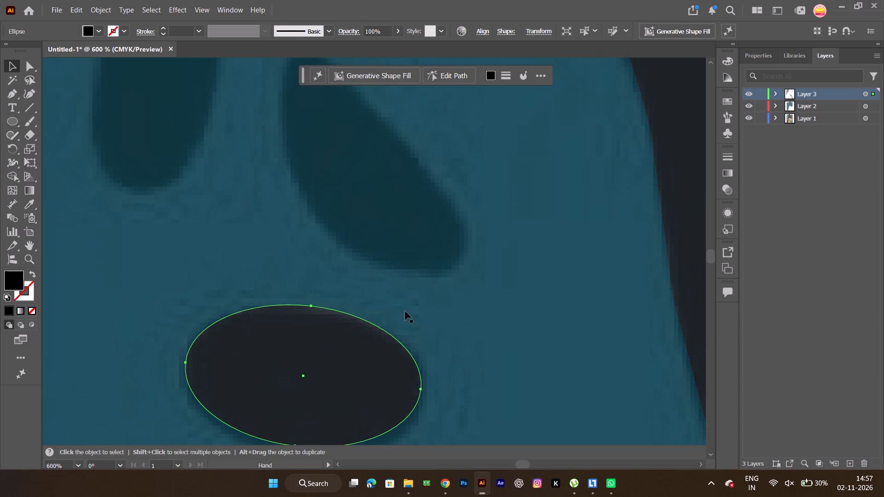
pyautogui.press('p')
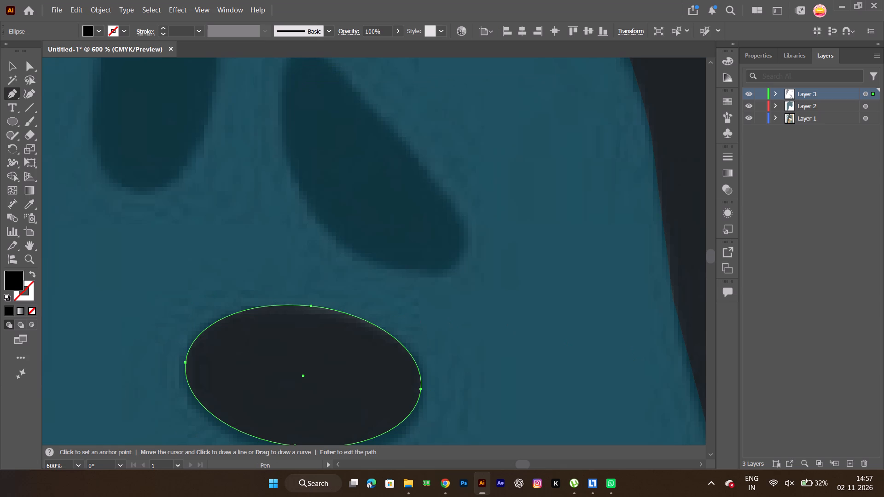
pyautogui.press('space')
pyautogui.press('space')
pyautogui.press('space')
pyautogui.press('space')
pyautogui.press('space')
pyautogui.press('space')
pyautogui.press('space')
pyautogui.press('space')
pyautogui.moveTo(401, 237); pyautogui.dragTo(401, 239)
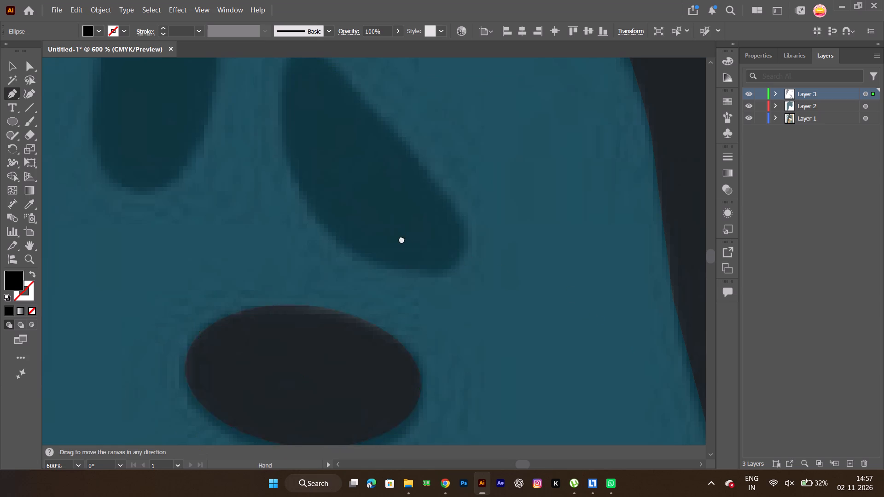
pyautogui.moveTo(401, 239); pyautogui.dragTo(422, 312)
pyautogui.keyDown('ctrl'); pyautogui.keyDown('alt'); pyautogui.scroll(2, 342, 178); pyautogui.keyUp('alt'); pyautogui.keyUp('ctrl')
pyautogui.press('space')
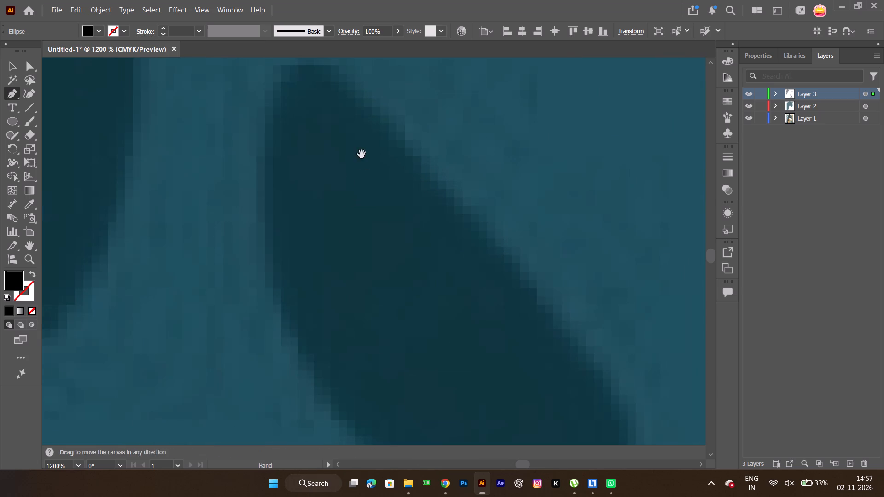
pyautogui.moveTo(361, 154); pyautogui.dragTo(375, 178)
pyautogui.keyDown('ctrl'); pyautogui.keyDown('alt'); pyautogui.scroll(-3, 375, 178); pyautogui.keyUp('alt'); pyautogui.keyUp('ctrl')
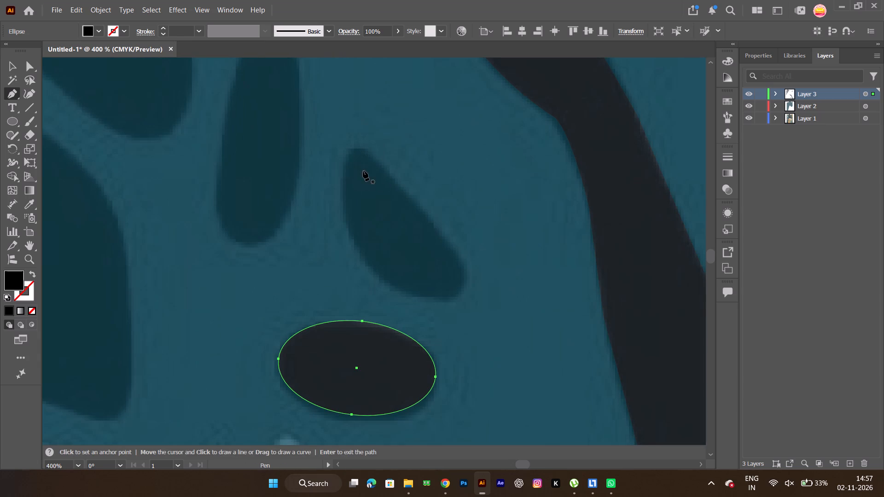
pyautogui.click(351, 151)
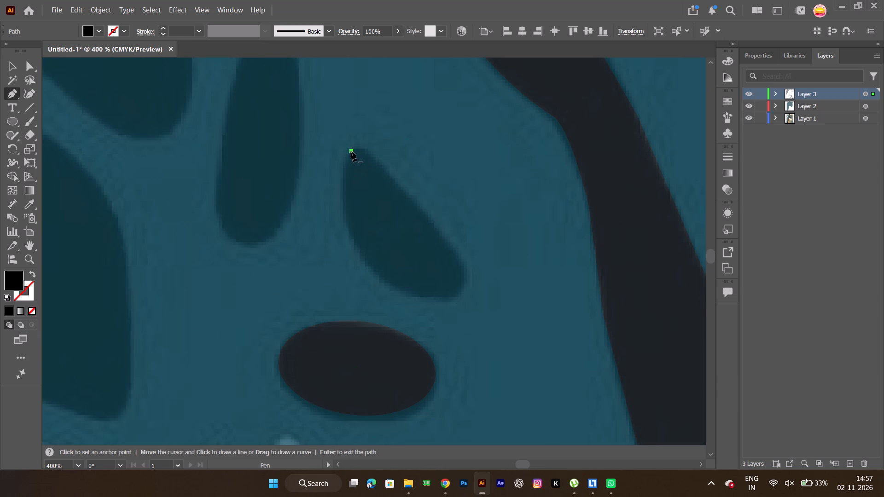
pyautogui.moveTo(403, 292); pyautogui.dragTo(420, 304)
pyautogui.moveTo(420, 304); pyautogui.dragTo(490, 344)
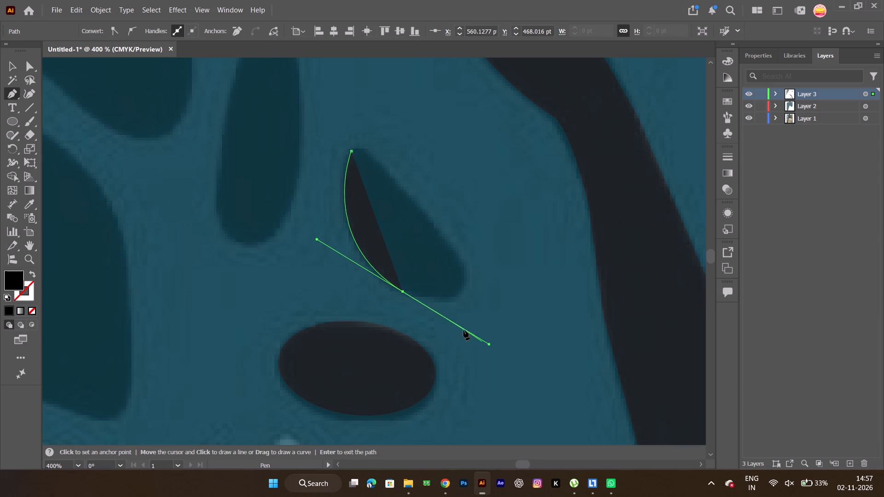
pyautogui.click(404, 292)
# Trace the teardrop spot's bottom with a short straight segment and a curve around its nose-side corner, ending in a corner anchor.
pyautogui.click(454, 299)
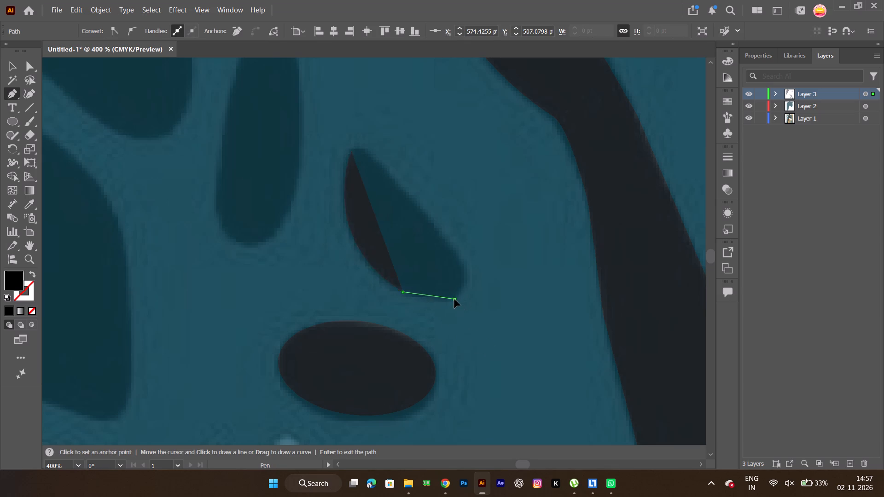
pyautogui.moveTo(467, 266); pyautogui.dragTo(459, 247)
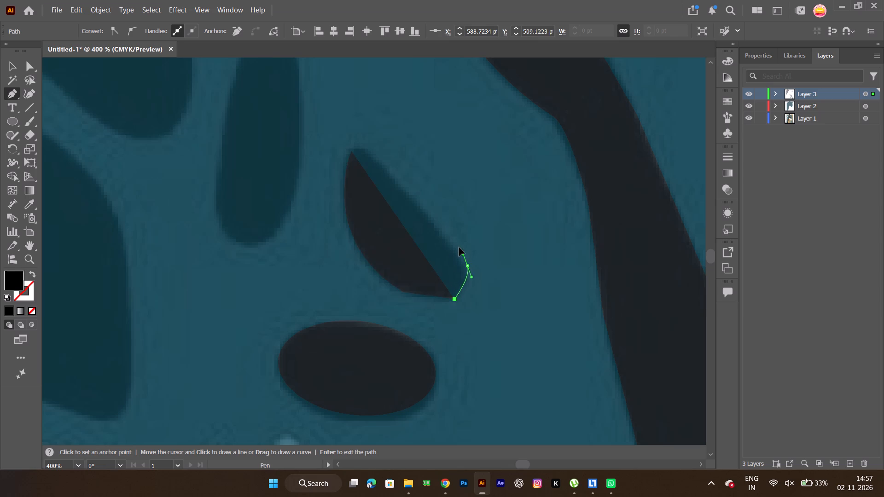
pyautogui.moveTo(459, 247); pyautogui.dragTo(457, 245)
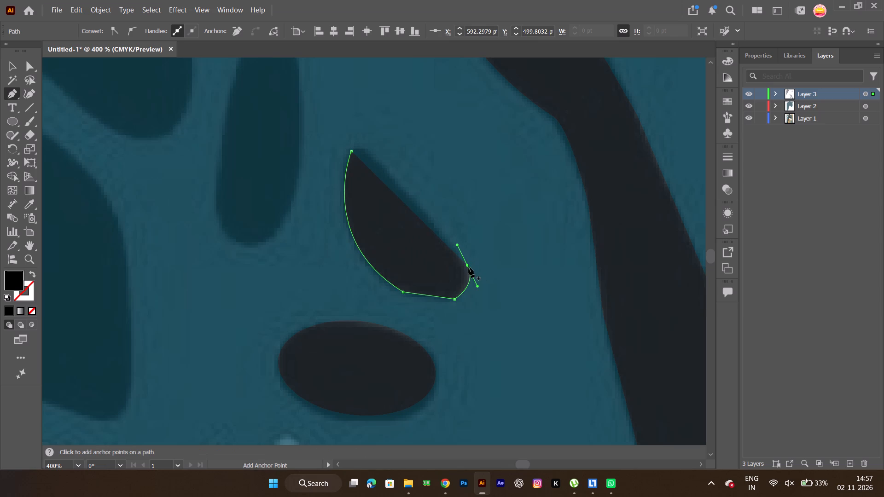
pyautogui.click(466, 263)
pyautogui.press('space')
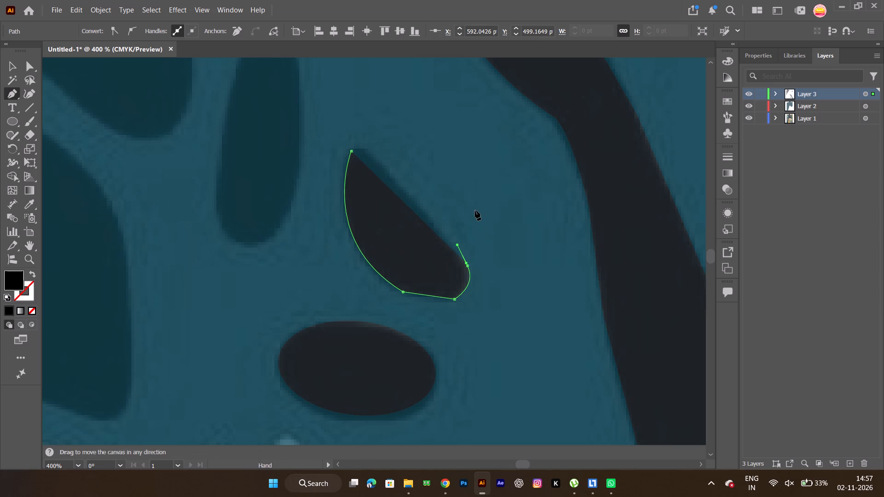
pyautogui.hotkey('ctrl', 'z')
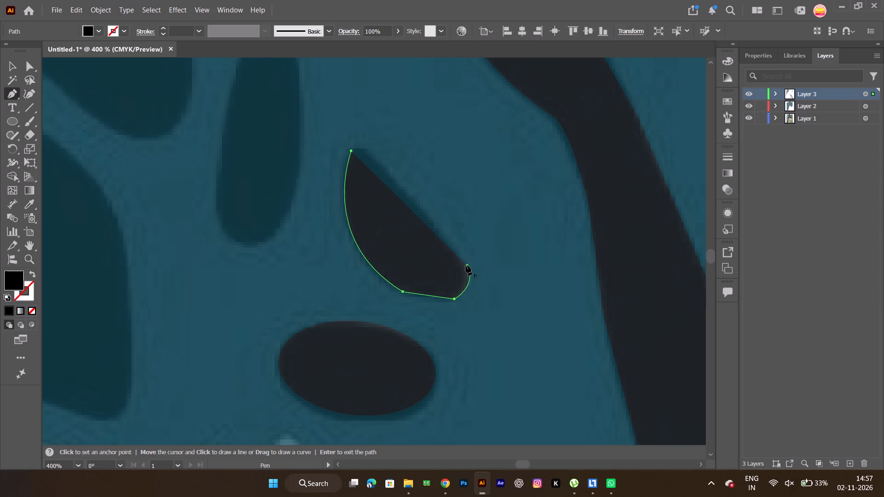
pyautogui.click(468, 265)
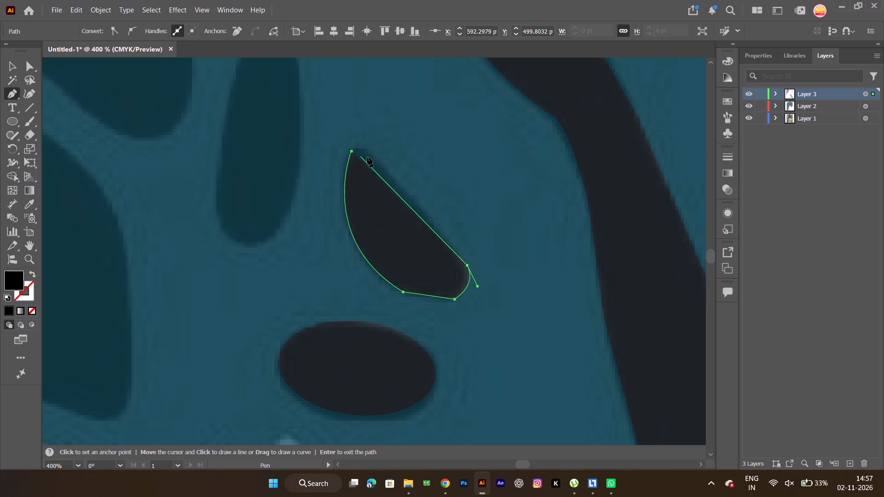
# Run a straight segment up the teardrop spot's nose-side edge and close the shape with a rounded segment at its tip.
pyautogui.click(366, 148)
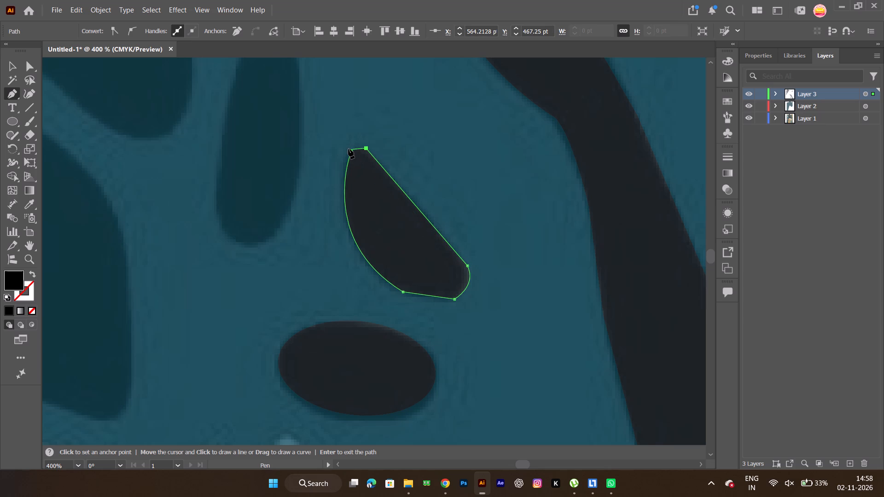
pyautogui.keyDown('ctrl'); pyautogui.keyDown('alt'); pyautogui.scroll(5, 351, 150); pyautogui.keyUp('alt'); pyautogui.keyUp('ctrl')
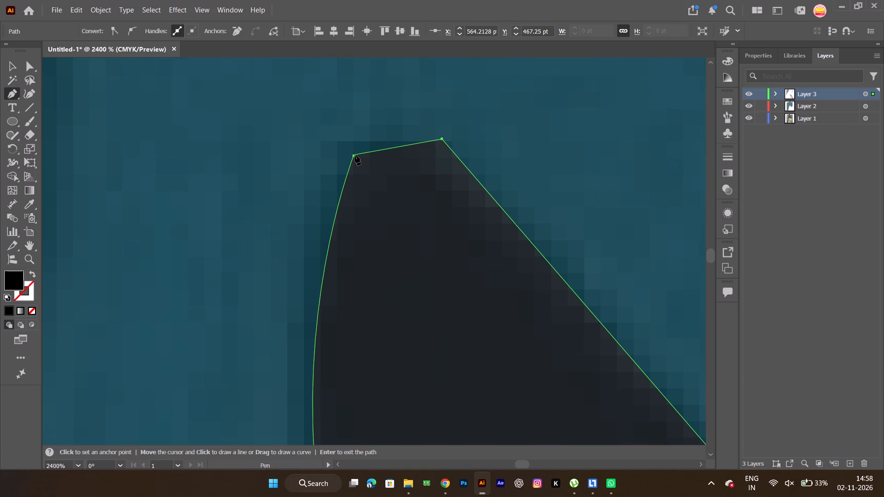
pyautogui.click(354, 156)
pyautogui.keyDown('ctrl'); pyautogui.keyDown('alt'); pyautogui.scroll(-2, 399, 172); pyautogui.keyUp('alt'); pyautogui.keyUp('ctrl')
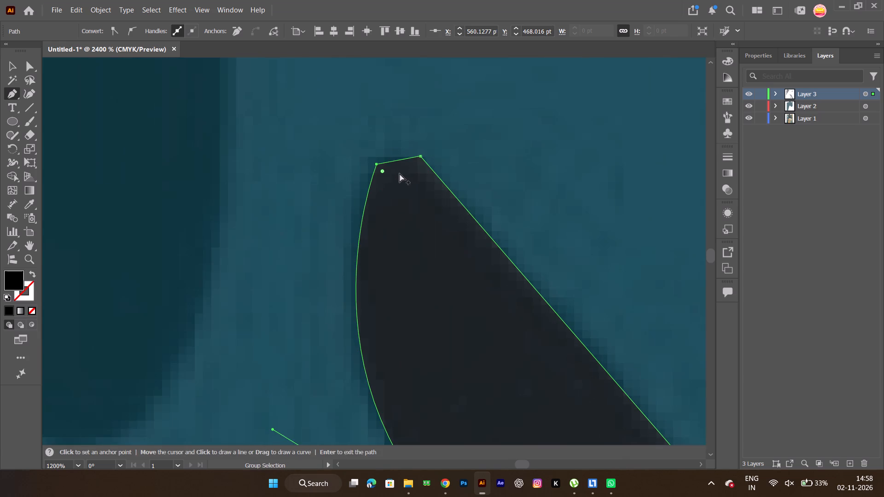
pyautogui.hotkey('ctrl', 'z')
pyautogui.keyDown('ctrl'); pyautogui.keyDown('alt'); pyautogui.scroll(5, 400, 173); pyautogui.keyUp('alt'); pyautogui.keyUp('ctrl')
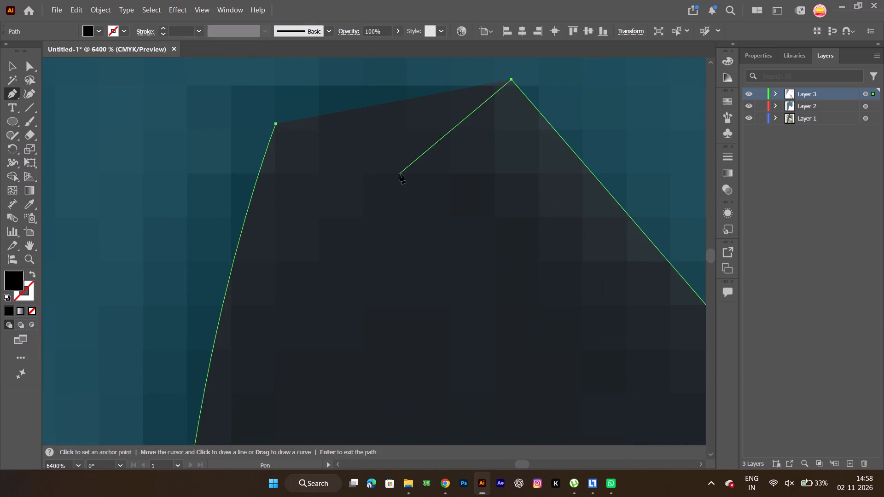
pyautogui.press('space')
pyautogui.press('space')
pyautogui.press('space')
pyautogui.moveTo(400, 173); pyautogui.dragTo(412, 284)
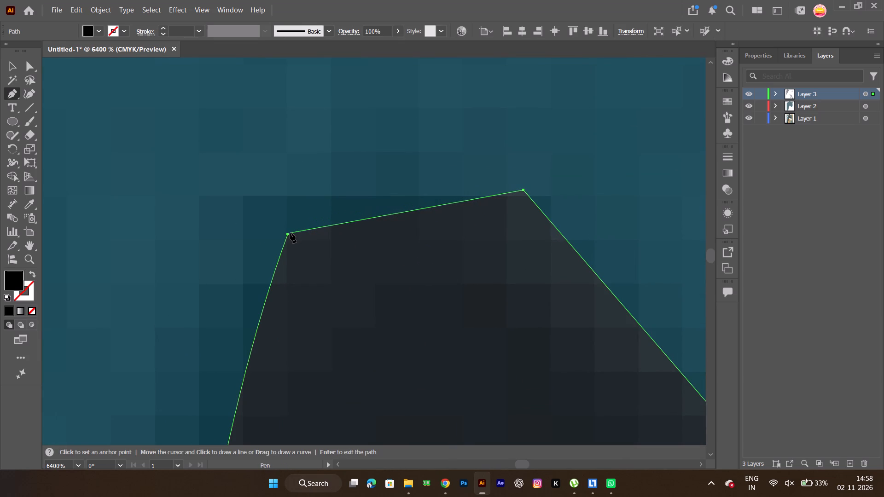
pyautogui.moveTo(288, 233); pyautogui.dragTo(278, 305)
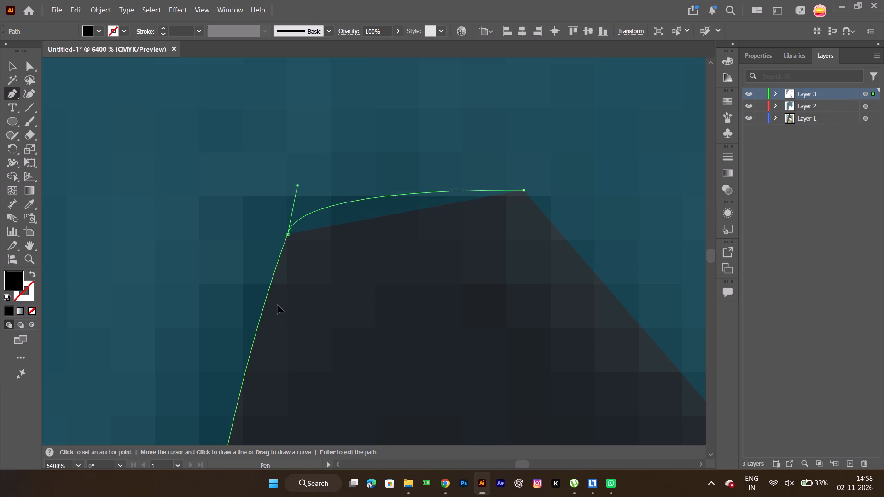
pyautogui.moveTo(278, 305); pyautogui.dragTo(215, 323)
# Draw a tall, narrow ellipse for the dark upright spot below the eye, beside the teardrop spot.
pyautogui.keyDown('ctrl'); pyautogui.keyDown('alt'); pyautogui.scroll(-5, 372, 261); pyautogui.keyUp('alt'); pyautogui.keyUp('ctrl')
pyautogui.press('space')
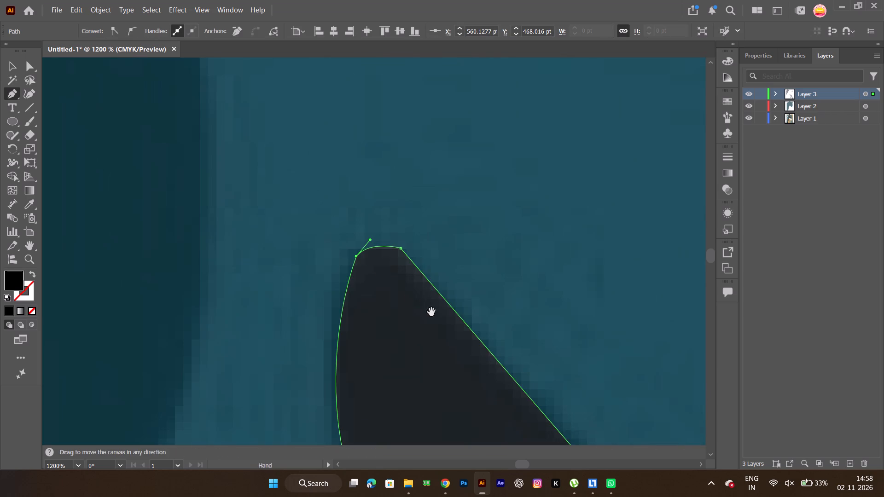
pyautogui.moveTo(431, 312); pyautogui.dragTo(403, 247)
pyautogui.keyDown('ctrl'); pyautogui.keyDown('alt'); pyautogui.scroll(-5, 401, 239); pyautogui.keyUp('alt'); pyautogui.keyUp('ctrl')
pyautogui.press('space')
pyautogui.press('space')
pyautogui.press('space')
pyautogui.press('space')
pyautogui.press('space')
pyautogui.press('space')
pyautogui.press('space')
pyautogui.press('space')
pyautogui.moveTo(422, 323); pyautogui.dragTo(448, 370)
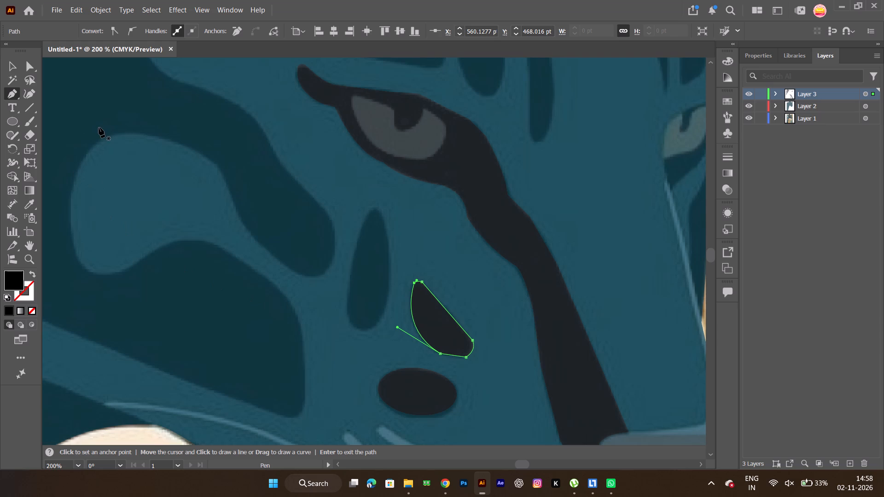
pyautogui.click(10, 121)
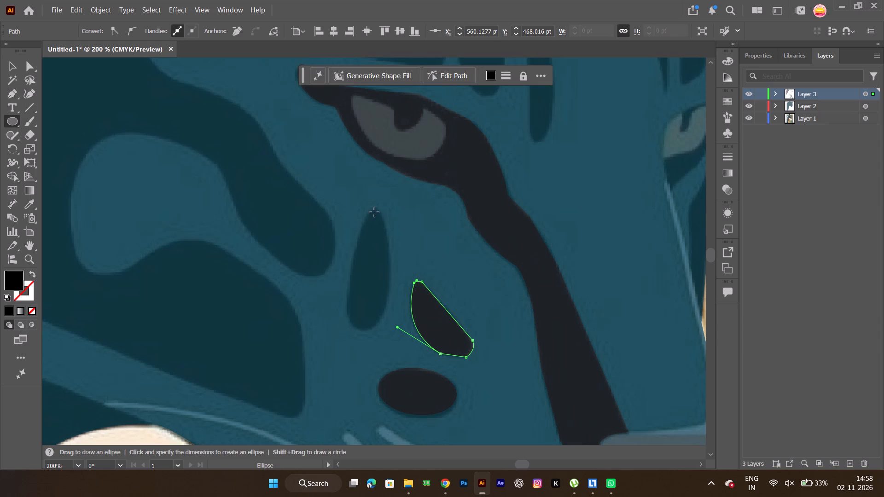
pyautogui.moveTo(374, 212); pyautogui.dragTo(416, 338)
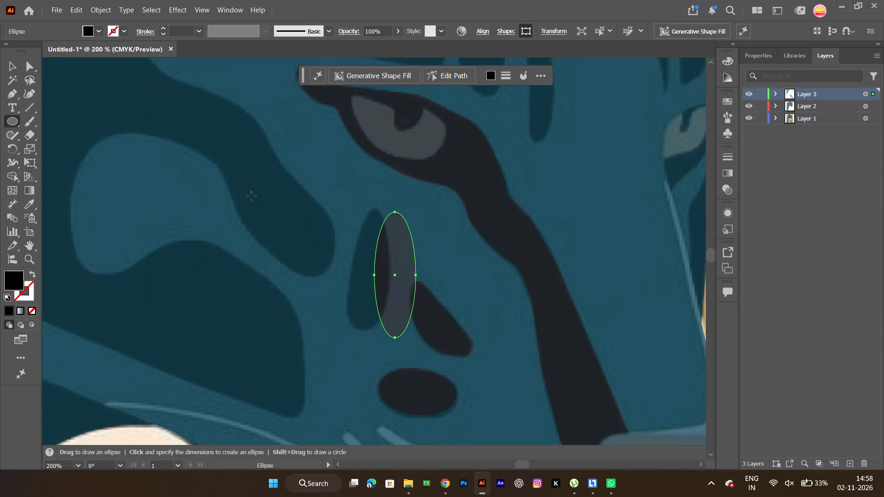
# Move the tall ellipse over the dark upright spot below the eye and rotate it slightly clockwise to match the spot's tilt.
pyautogui.press('v')
pyautogui.moveTo(395, 278); pyautogui.dragTo(374, 271)
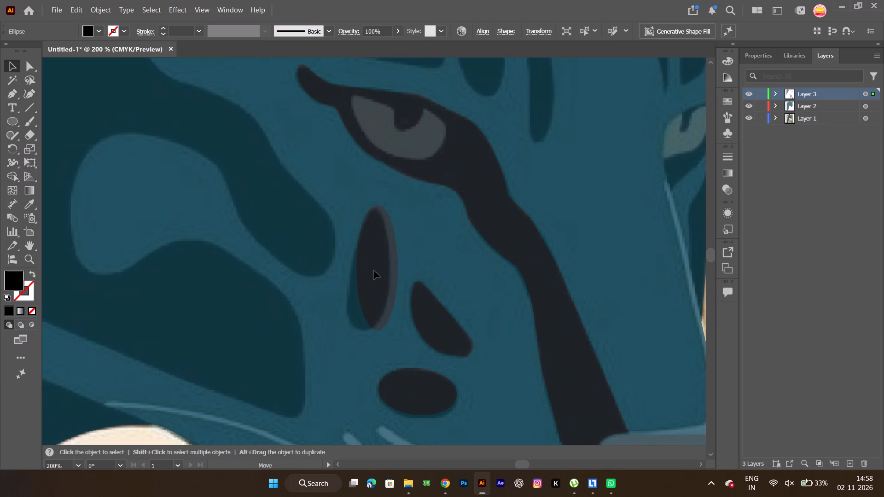
pyautogui.moveTo(374, 271); pyautogui.dragTo(368, 271)
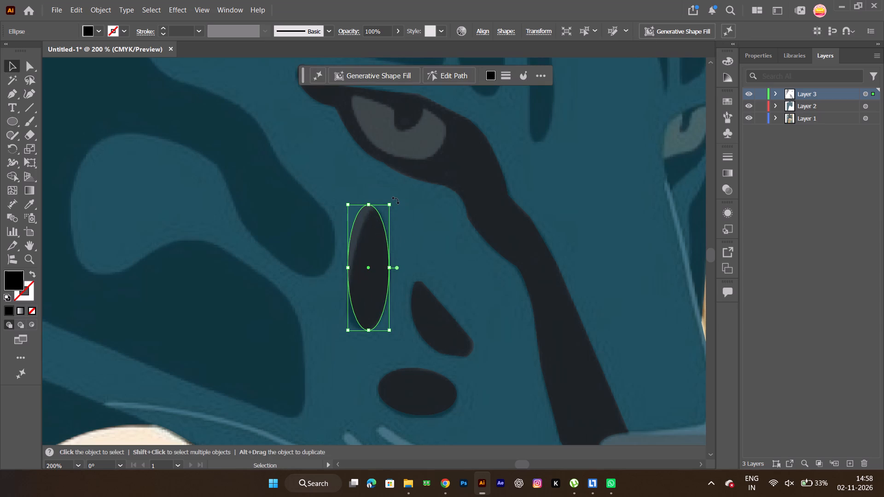
pyautogui.moveTo(395, 200); pyautogui.dragTo(405, 199)
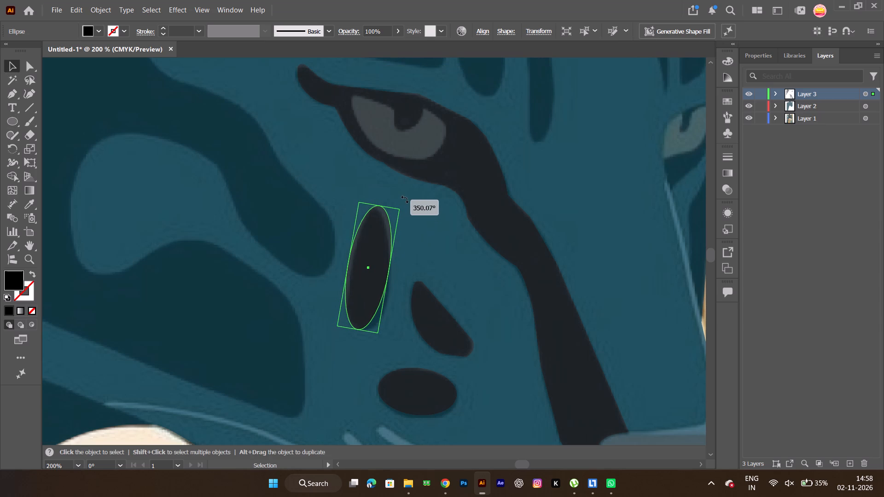
pyautogui.moveTo(405, 199); pyautogui.dragTo(402, 196)
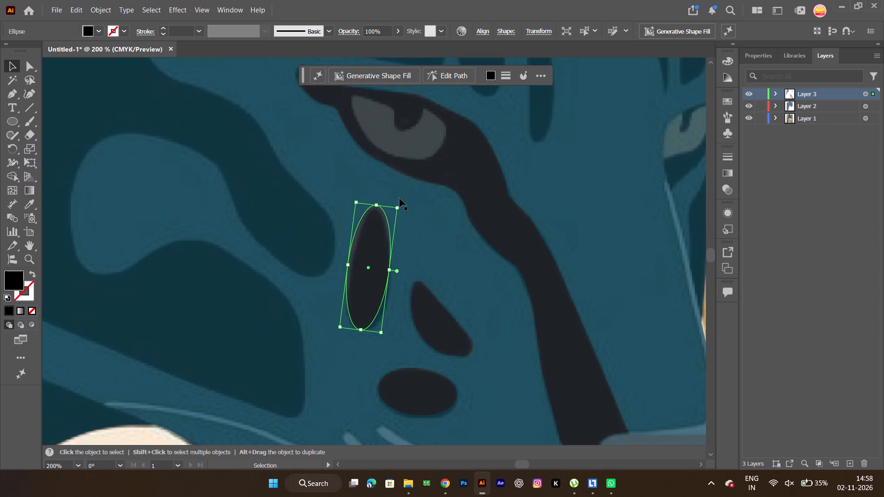
# Pull the cheek-side anchor of the tilted ellipse inward with Direct Selection to fit the reference spot's edge.
pyautogui.click(30, 72)
pyautogui.keyDown('ctrl'); pyautogui.keyDown('alt'); pyautogui.scroll(1, 340, 235); pyautogui.keyUp('alt'); pyautogui.keyUp('ctrl')
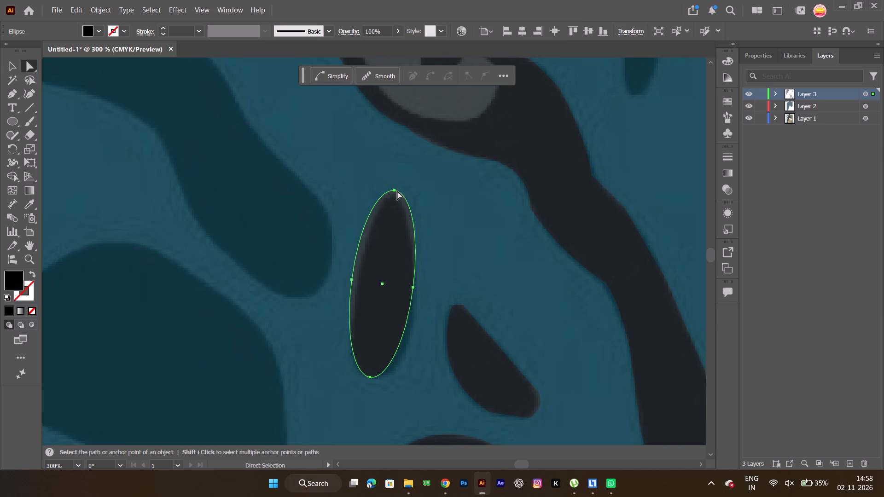
pyautogui.click(395, 191)
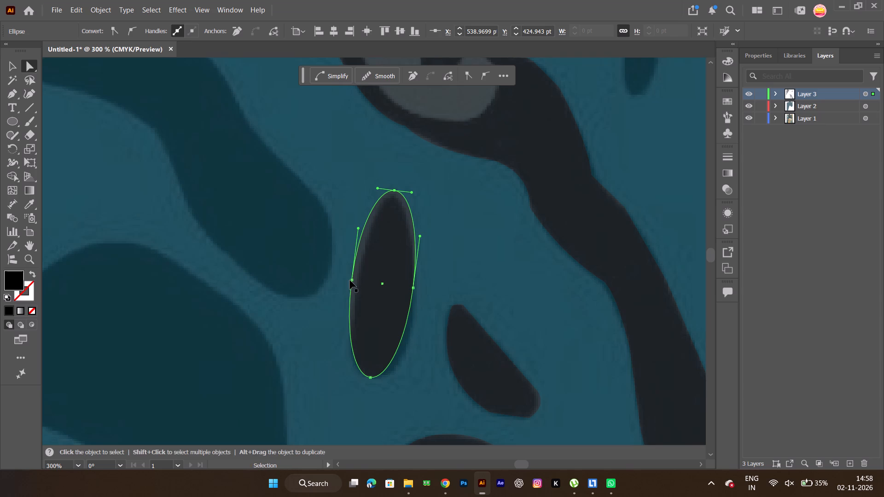
pyautogui.keyDown('ctrl'); pyautogui.keyDown('alt'); pyautogui.scroll(4, 350, 280); pyautogui.keyUp('alt'); pyautogui.keyUp('ctrl')
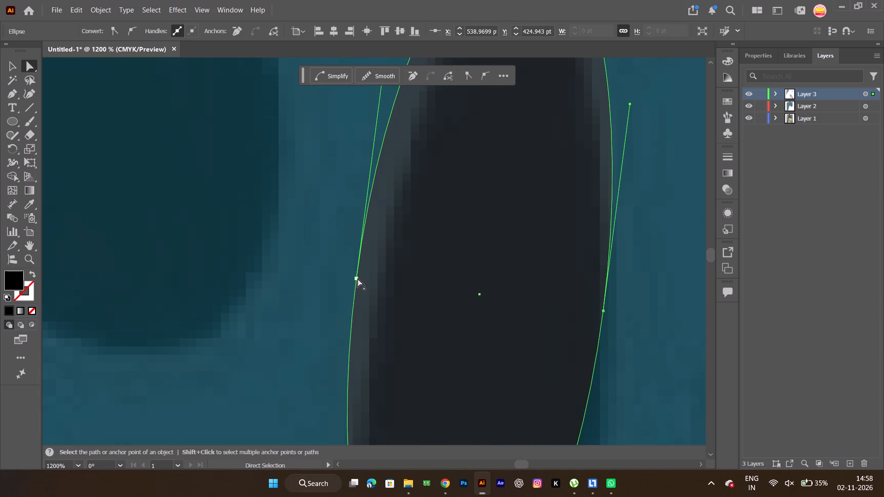
pyautogui.click(358, 278)
pyautogui.moveTo(358, 278); pyautogui.dragTo(382, 278)
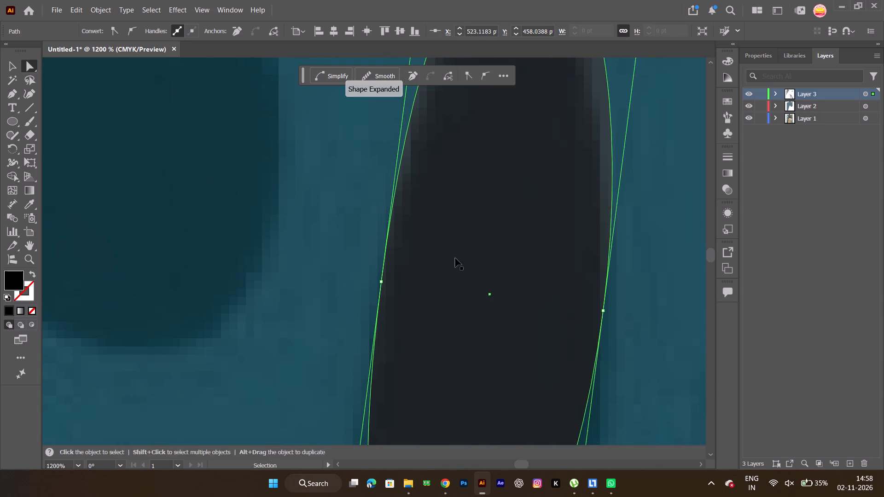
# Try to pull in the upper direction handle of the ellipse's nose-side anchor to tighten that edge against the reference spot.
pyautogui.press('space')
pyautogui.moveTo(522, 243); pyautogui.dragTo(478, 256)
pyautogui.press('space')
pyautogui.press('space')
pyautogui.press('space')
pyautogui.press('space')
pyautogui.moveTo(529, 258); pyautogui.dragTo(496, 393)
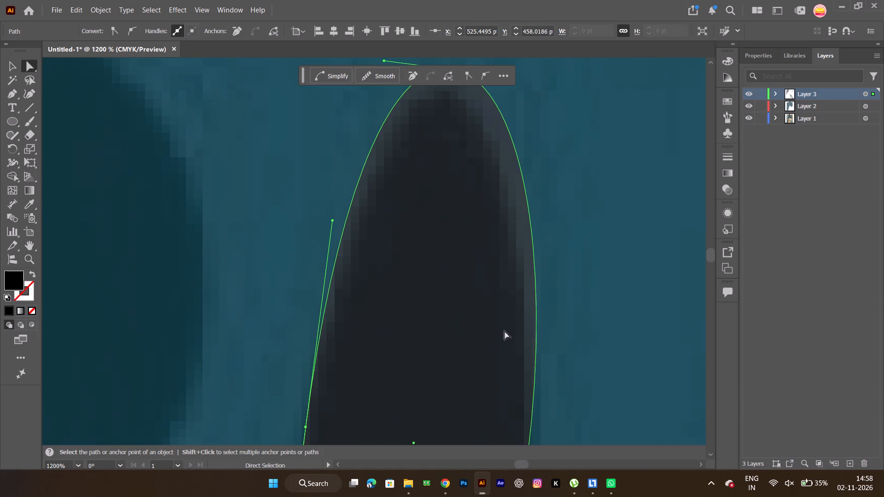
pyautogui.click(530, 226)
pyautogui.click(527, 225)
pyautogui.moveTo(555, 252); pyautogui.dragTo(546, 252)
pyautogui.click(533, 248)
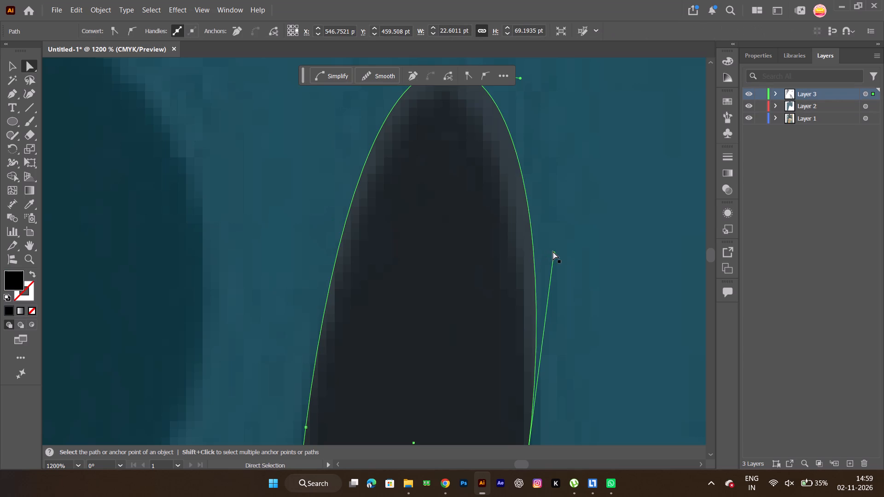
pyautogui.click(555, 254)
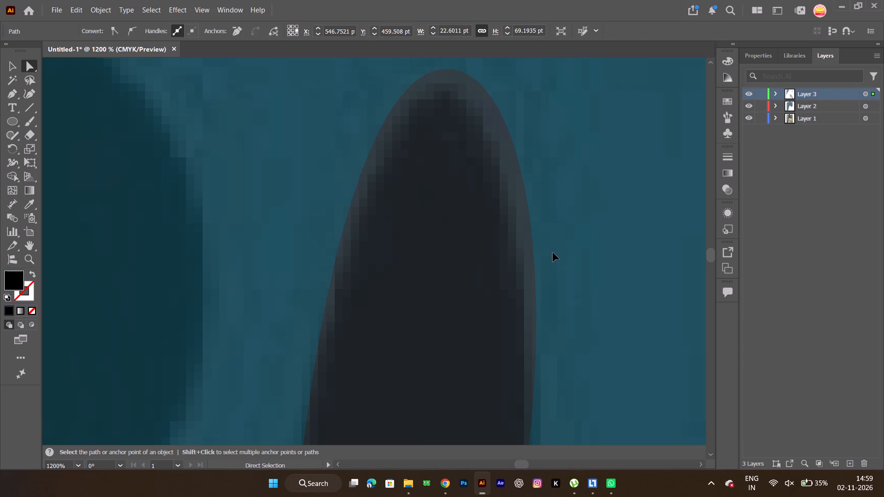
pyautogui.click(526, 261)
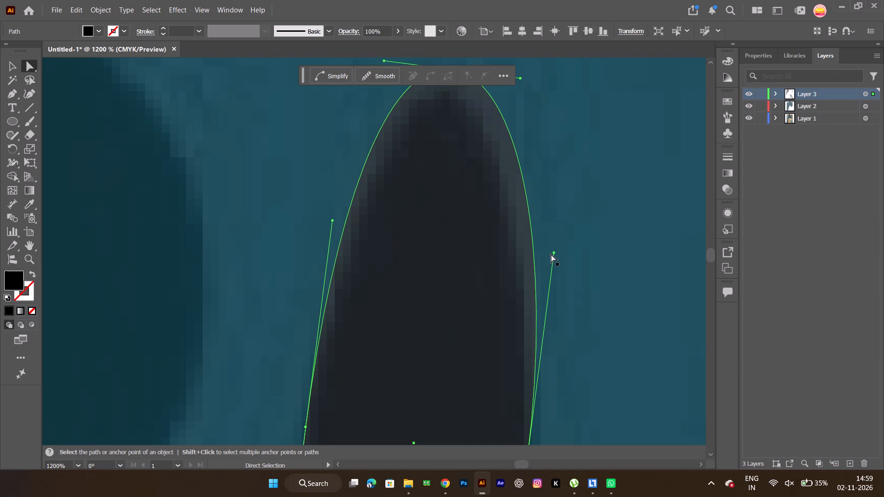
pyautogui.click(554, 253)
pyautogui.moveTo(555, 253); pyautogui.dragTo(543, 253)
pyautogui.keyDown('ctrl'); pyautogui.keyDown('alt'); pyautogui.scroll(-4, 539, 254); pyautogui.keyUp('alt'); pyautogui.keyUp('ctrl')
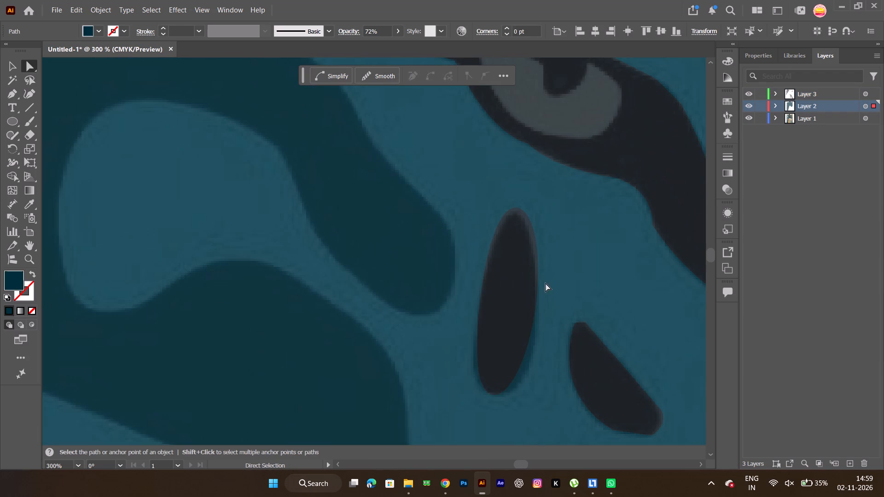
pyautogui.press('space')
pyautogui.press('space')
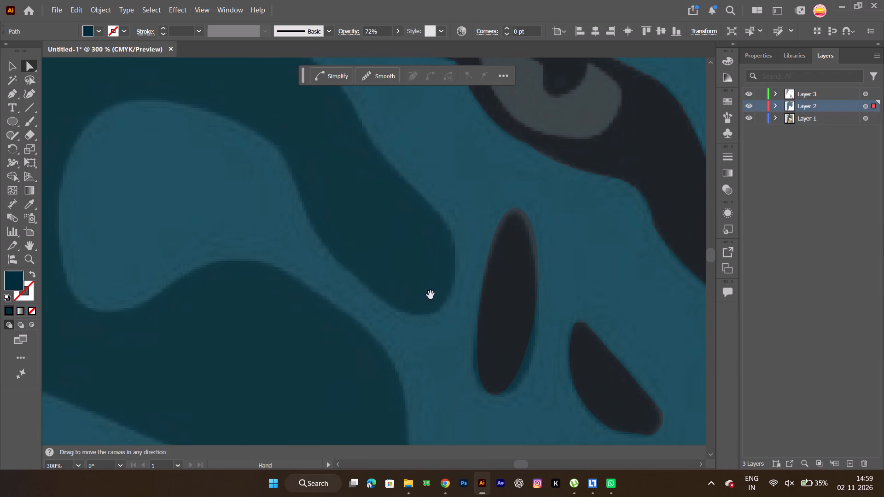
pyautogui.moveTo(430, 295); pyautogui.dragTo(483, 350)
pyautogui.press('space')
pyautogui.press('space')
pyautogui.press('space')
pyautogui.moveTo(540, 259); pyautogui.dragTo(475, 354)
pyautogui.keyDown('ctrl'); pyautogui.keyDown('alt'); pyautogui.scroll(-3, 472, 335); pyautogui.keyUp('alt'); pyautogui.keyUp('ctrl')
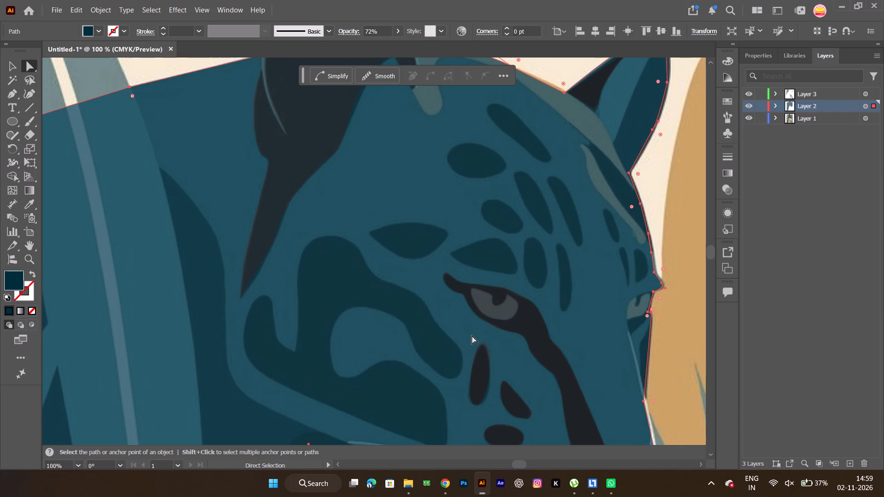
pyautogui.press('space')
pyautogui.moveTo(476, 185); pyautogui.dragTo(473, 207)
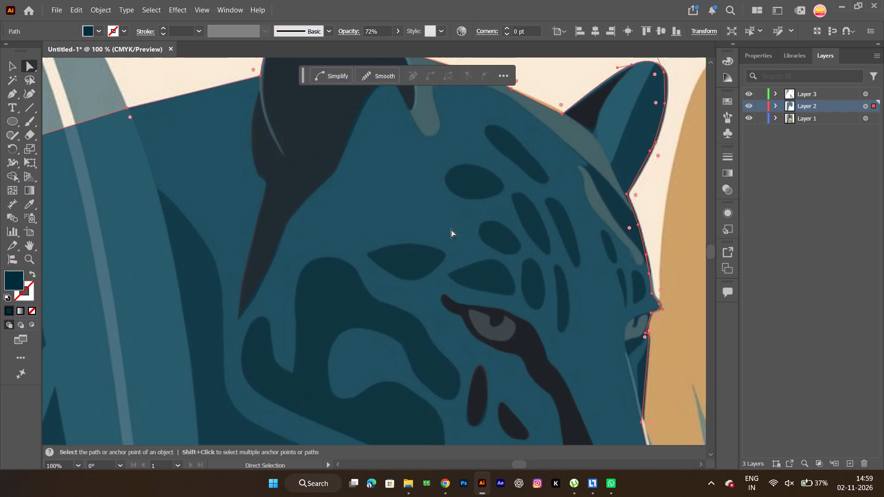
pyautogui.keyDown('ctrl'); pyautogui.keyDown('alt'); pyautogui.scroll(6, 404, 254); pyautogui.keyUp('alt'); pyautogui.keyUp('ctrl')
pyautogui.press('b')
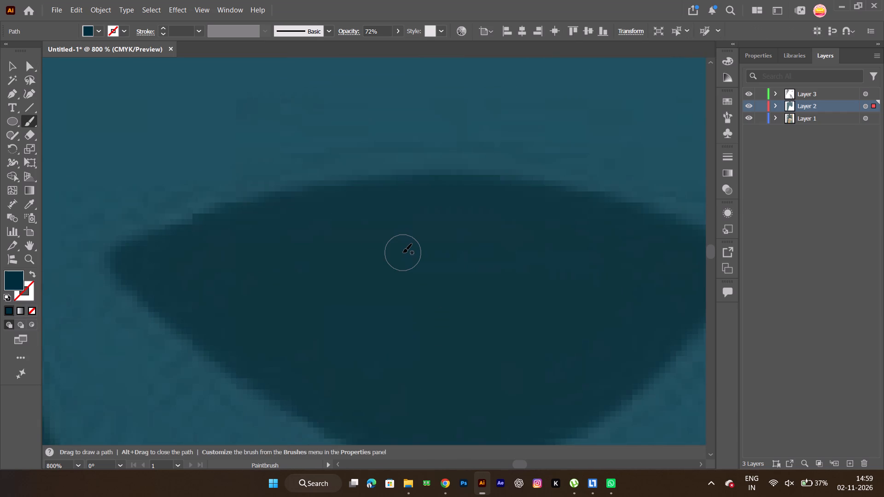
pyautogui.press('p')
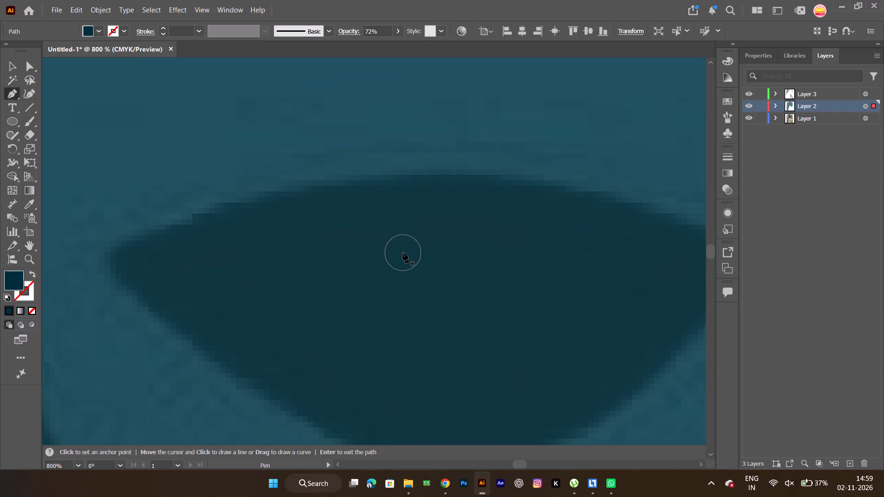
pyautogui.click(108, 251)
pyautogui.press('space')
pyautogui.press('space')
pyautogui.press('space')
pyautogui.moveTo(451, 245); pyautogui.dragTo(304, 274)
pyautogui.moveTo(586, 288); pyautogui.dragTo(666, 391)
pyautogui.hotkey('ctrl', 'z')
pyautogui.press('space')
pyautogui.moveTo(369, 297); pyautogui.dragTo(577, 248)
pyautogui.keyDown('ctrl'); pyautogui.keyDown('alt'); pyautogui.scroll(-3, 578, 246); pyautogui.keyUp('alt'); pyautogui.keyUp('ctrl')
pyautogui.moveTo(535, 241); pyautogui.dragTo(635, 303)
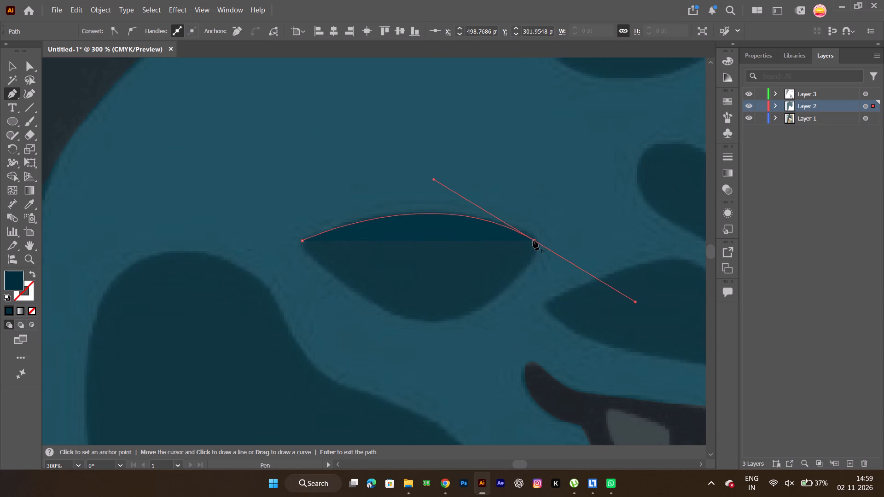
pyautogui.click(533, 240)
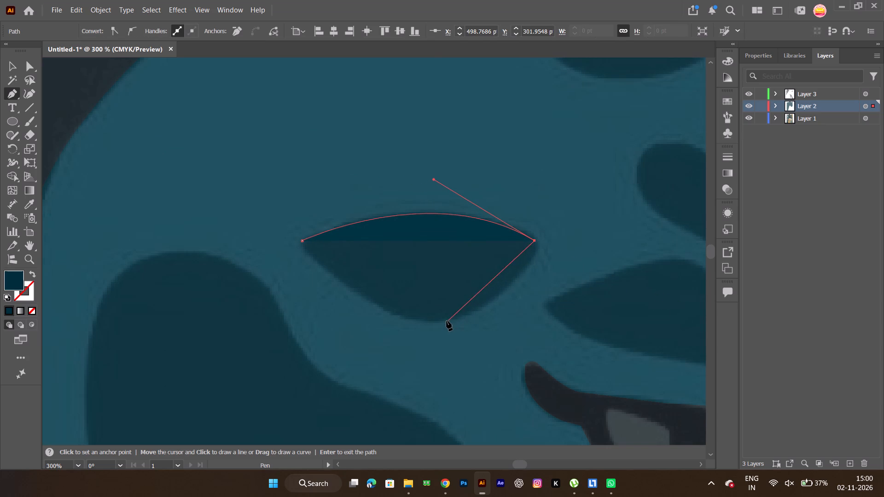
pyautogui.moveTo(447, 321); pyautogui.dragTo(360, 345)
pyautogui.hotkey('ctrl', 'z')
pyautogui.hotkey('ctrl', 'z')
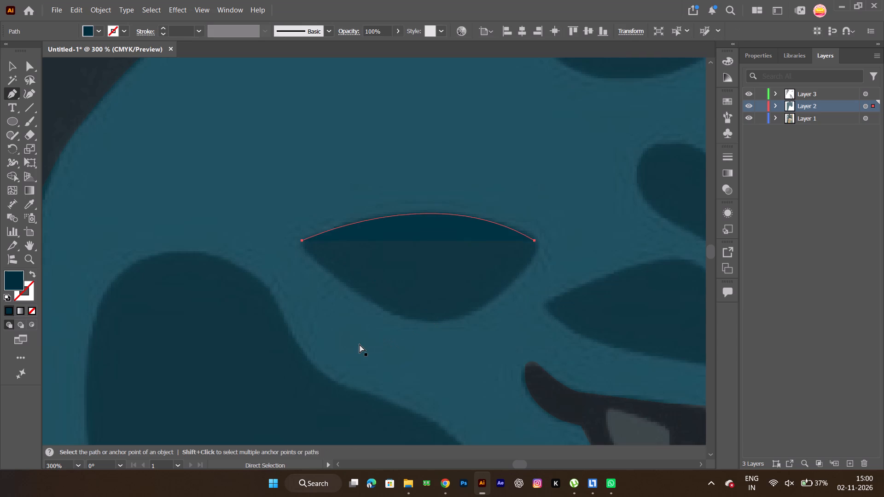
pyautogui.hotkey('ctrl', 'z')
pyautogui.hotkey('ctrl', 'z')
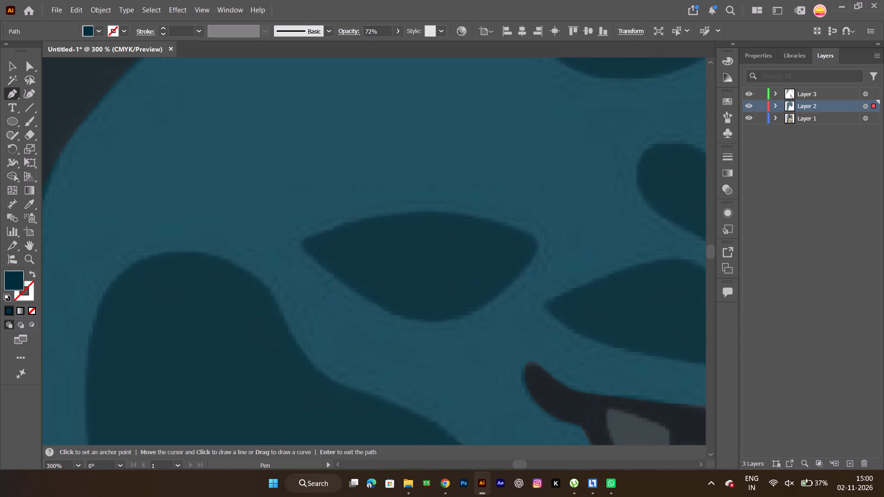
# Trace the almond-shaped spot above and behind the eye as a closed Pen path on Layer 3, with curved upper and lower edges.
pyautogui.click(867, 92)
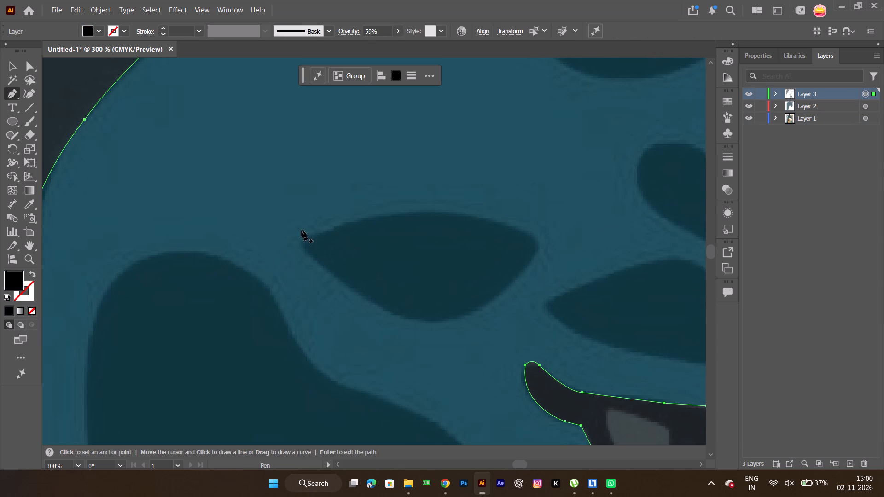
pyautogui.click(300, 247)
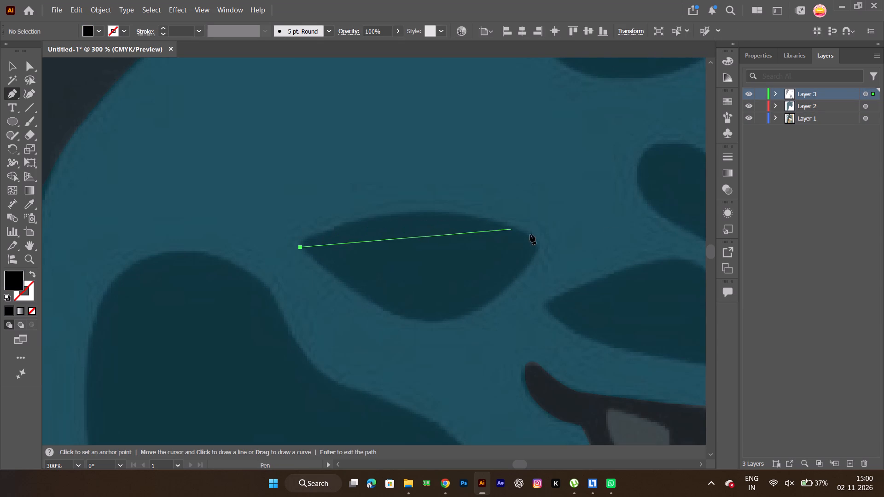
pyautogui.moveTo(537, 245); pyautogui.dragTo(621, 309)
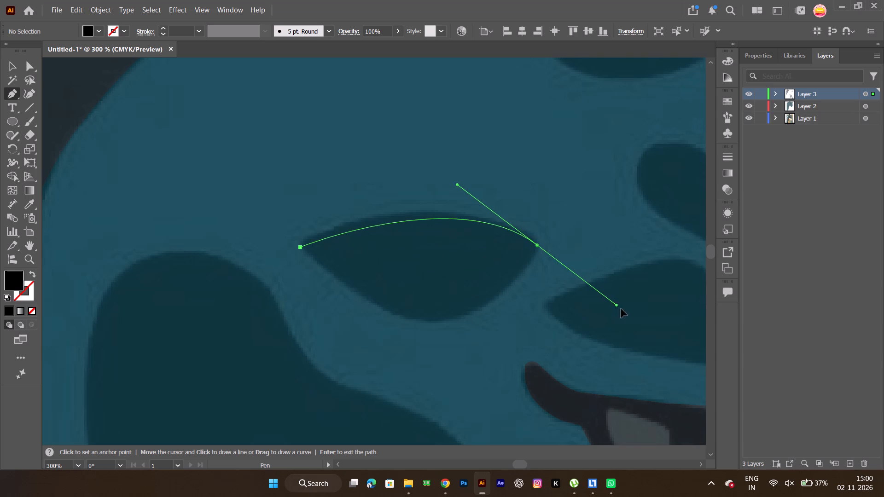
pyautogui.moveTo(621, 309); pyautogui.dragTo(633, 323)
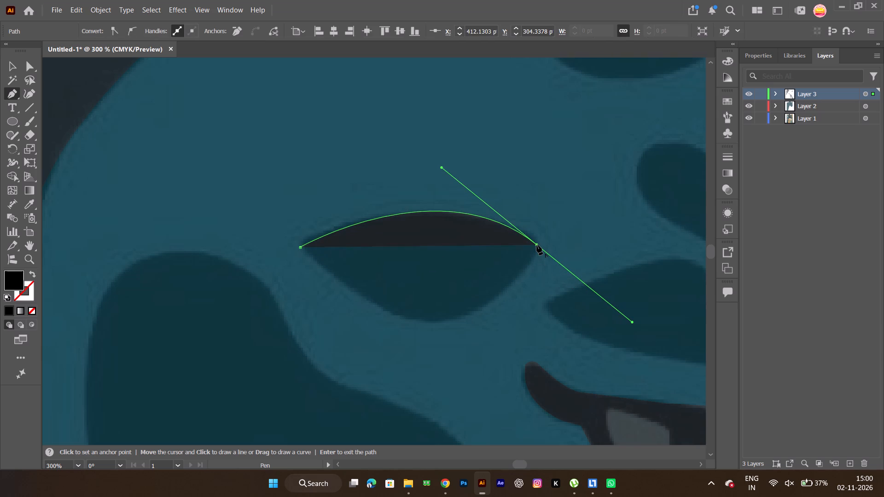
pyautogui.click(537, 245)
pyautogui.moveTo(451, 321); pyautogui.dragTo(450, 321)
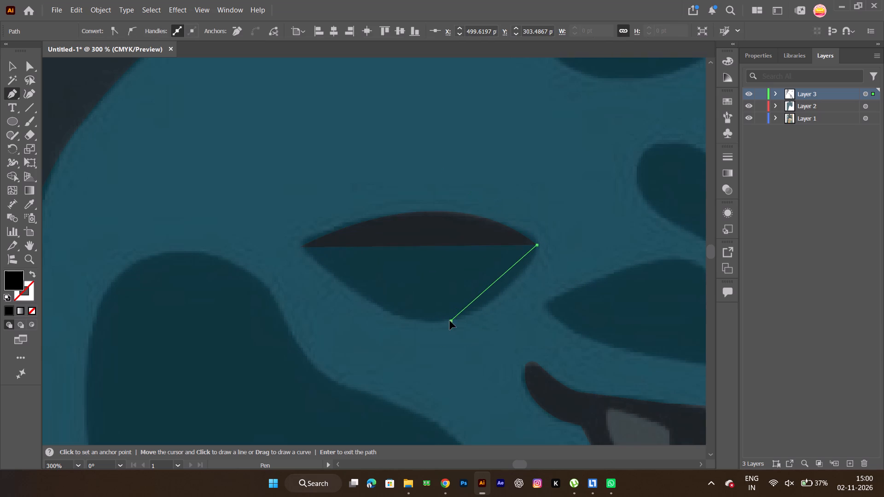
pyautogui.moveTo(450, 321); pyautogui.dragTo(381, 350)
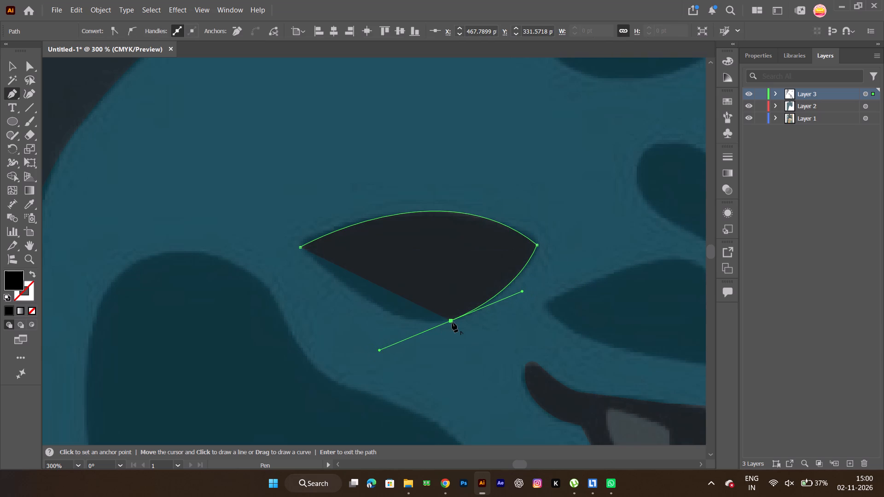
pyautogui.click(452, 322)
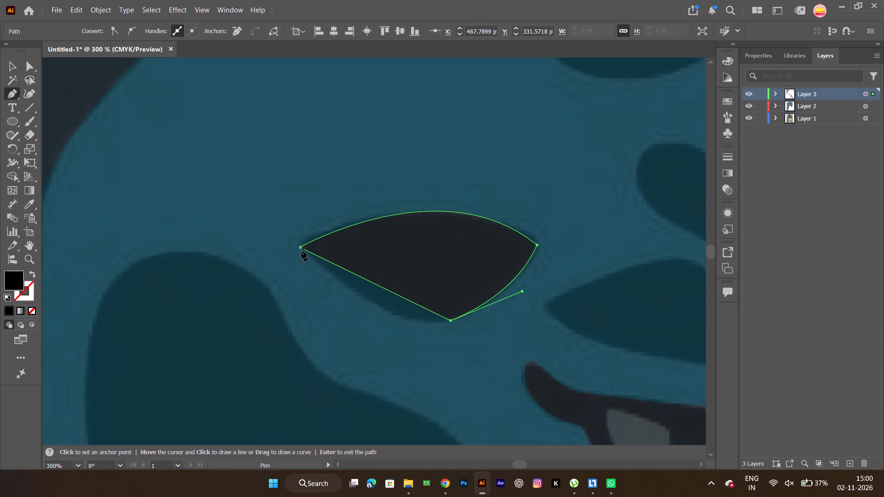
pyautogui.moveTo(300, 248); pyautogui.dragTo(272, 165)
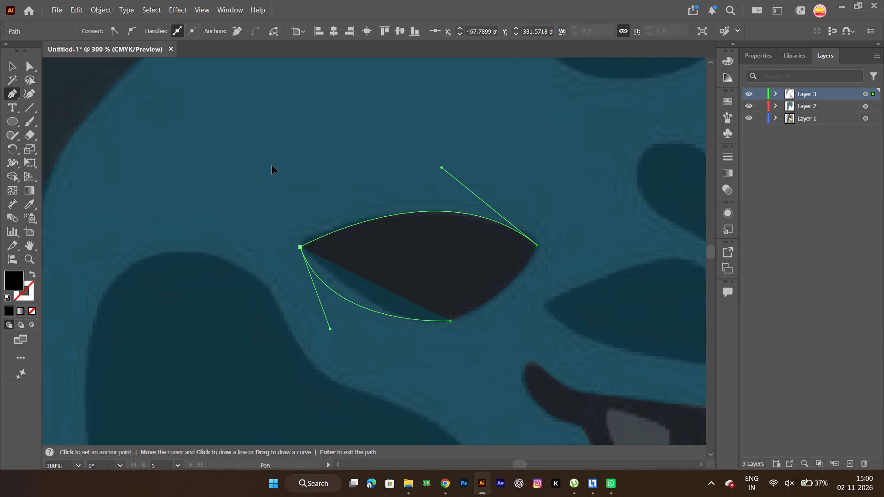
pyautogui.moveTo(272, 165); pyautogui.dragTo(223, 168)
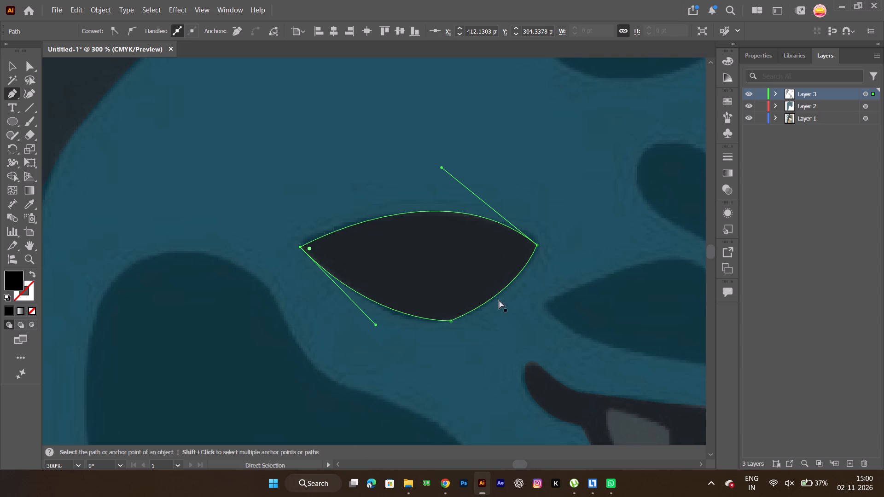
# Trace the upper, nose-side and lower edges of the teardrop-shaped spot just above the eye with a curved Pen path on Layer 3.
pyautogui.press('space')
pyautogui.press('space')
pyautogui.press('space')
pyautogui.press('space')
pyautogui.press('space')
pyautogui.press('space')
pyautogui.press('space')
pyautogui.press('space')
pyautogui.press('space')
pyautogui.press('space')
pyautogui.moveTo(530, 324); pyautogui.dragTo(262, 332)
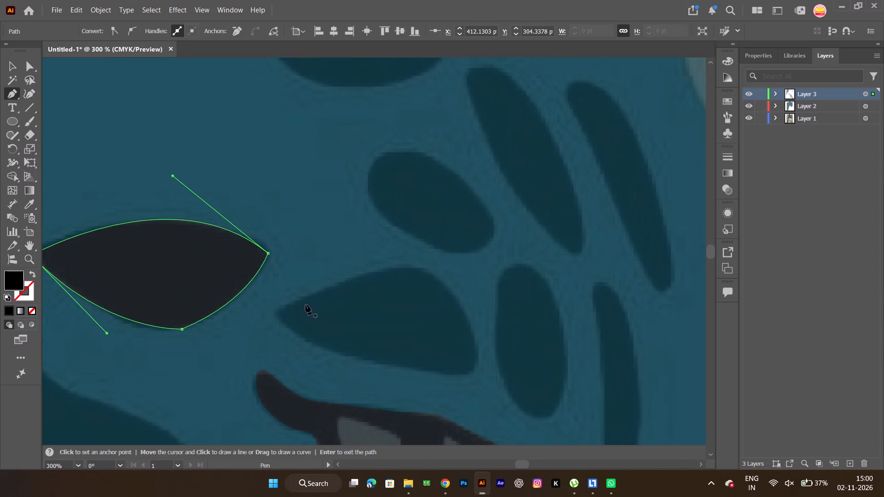
pyautogui.click(281, 311)
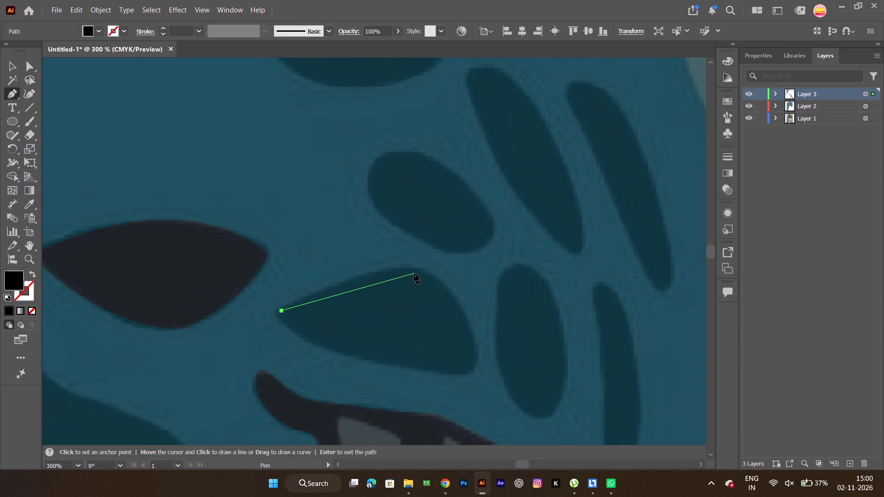
pyautogui.moveTo(422, 269); pyautogui.dragTo(481, 281)
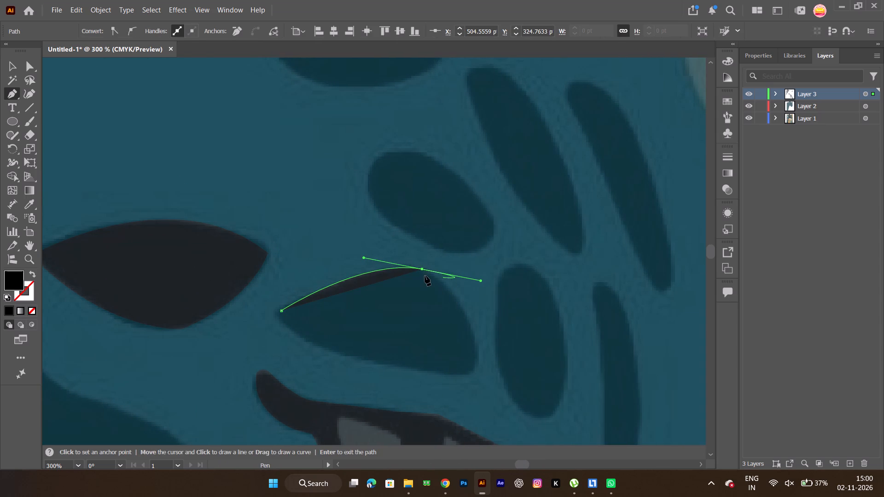
pyautogui.click(422, 271)
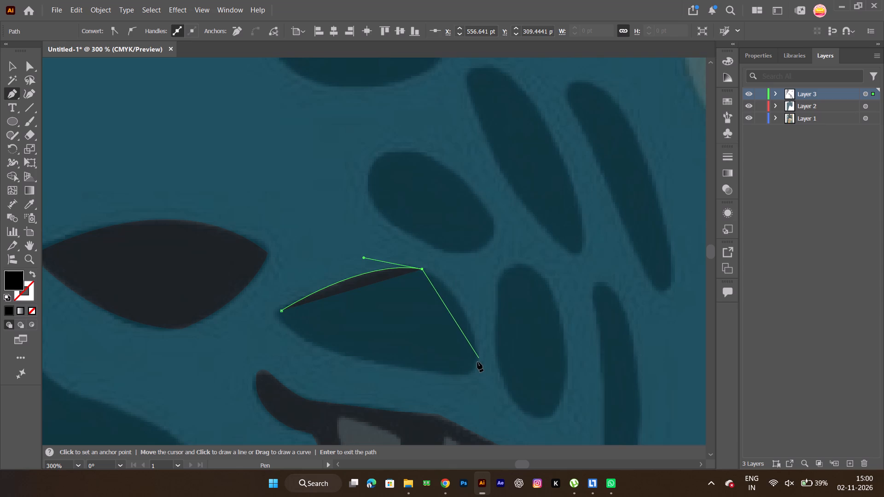
pyautogui.moveTo(475, 366); pyautogui.dragTo(483, 443)
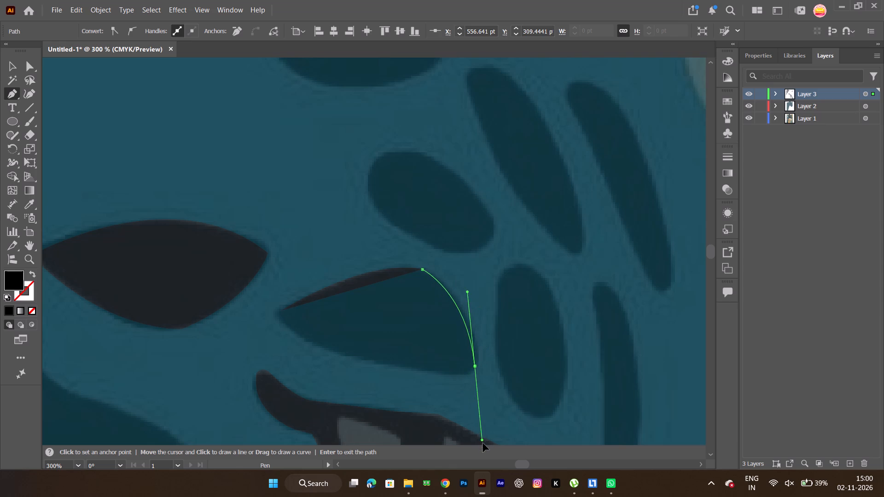
pyautogui.moveTo(483, 443); pyautogui.dragTo(468, 387)
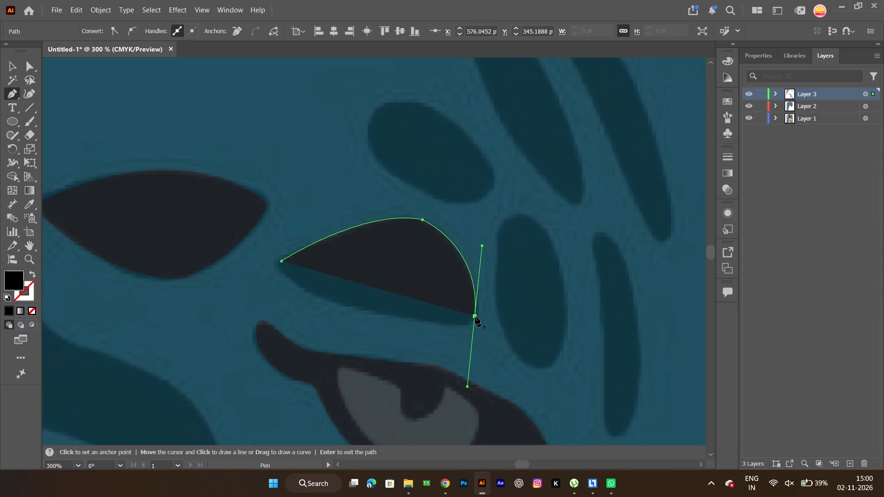
pyautogui.click(475, 317)
pyautogui.moveTo(400, 318); pyautogui.dragTo(327, 301)
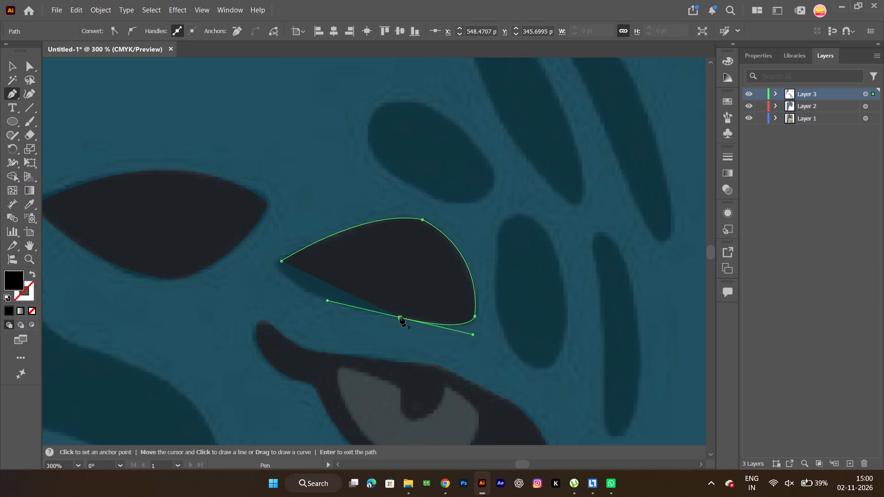
pyautogui.click(400, 317)
pyautogui.moveTo(314, 296); pyautogui.dragTo(308, 296)
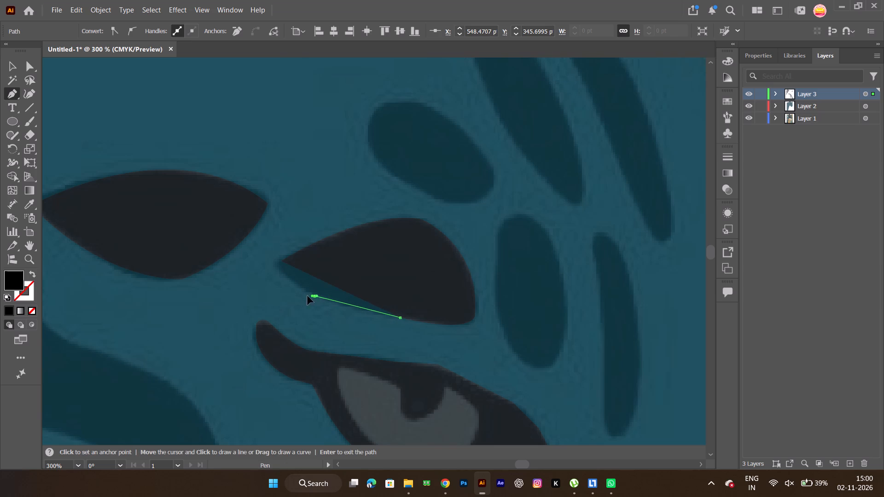
pyautogui.moveTo(308, 296); pyautogui.dragTo(297, 289)
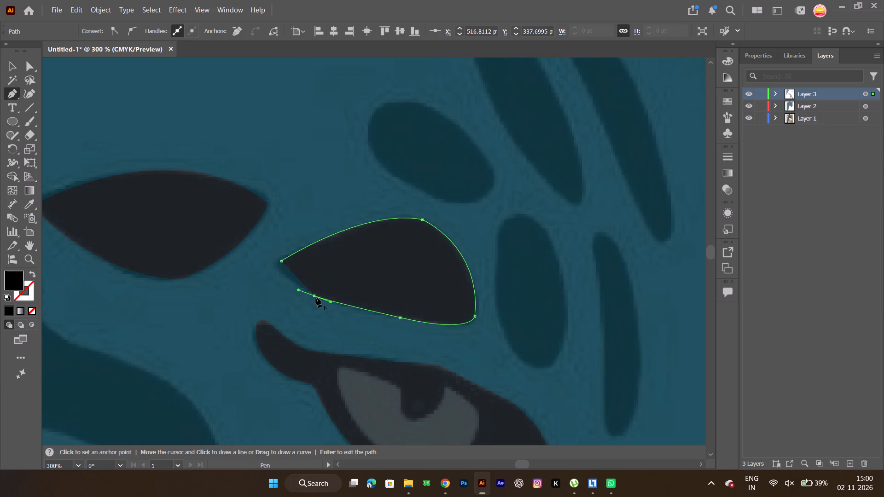
pyautogui.click(316, 297)
# Extend the teardrop spot's path to its pointed rear tip and close it at the starting anchor.
pyautogui.keyDown('ctrl'); pyautogui.keyDown('alt'); pyautogui.scroll(5, 273, 259); pyautogui.keyUp('alt'); pyautogui.keyUp('ctrl')
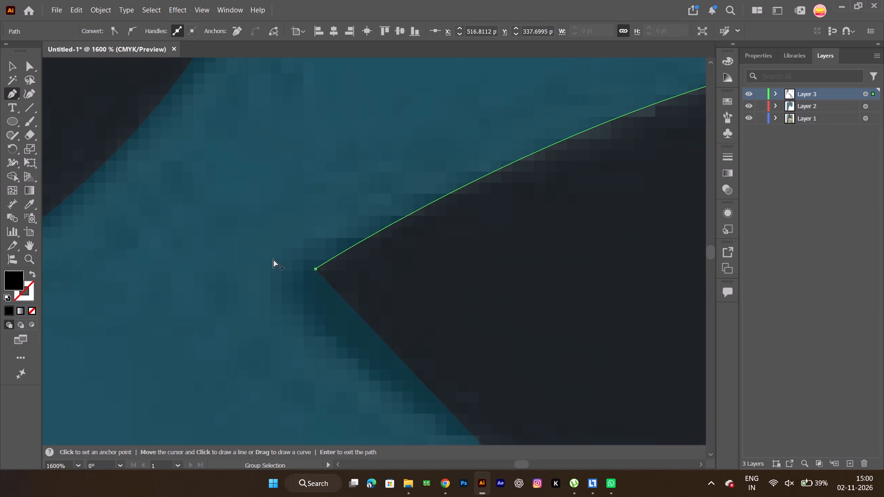
pyautogui.keyDown('alt'); pyautogui.scroll(2, 273, 259); pyautogui.keyUp('alt')
pyautogui.press('space')
pyautogui.press('space')
pyautogui.press('space')
pyautogui.press('space')
pyautogui.press('space')
pyautogui.press('space')
pyautogui.press('space')
pyautogui.press('space')
pyautogui.press('space')
pyautogui.press('space')
pyautogui.press('space')
pyautogui.press('space')
pyautogui.press('space')
pyautogui.press('space')
pyautogui.moveTo(280, 263); pyautogui.dragTo(329, 279)
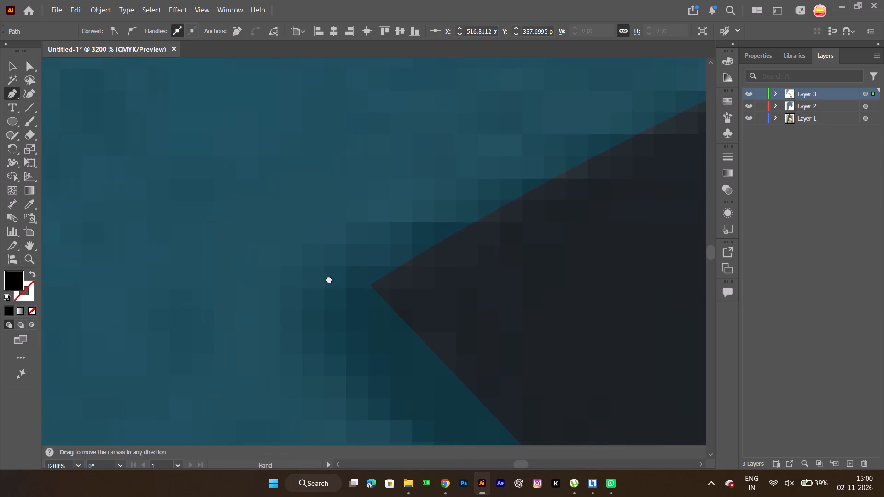
pyautogui.moveTo(329, 279); pyautogui.dragTo(439, 269)
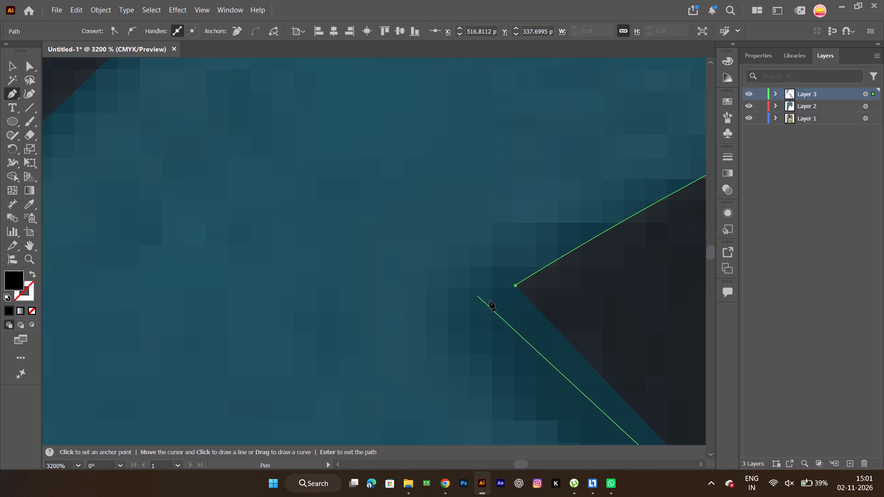
pyautogui.press('space')
pyautogui.press('space')
pyautogui.press('space')
pyautogui.press('space')
pyautogui.press('space')
pyautogui.press('space')
pyautogui.press('space')
pyautogui.press('space')
pyautogui.press('space')
pyautogui.moveTo(506, 310); pyautogui.dragTo(403, 218)
pyautogui.keyDown('ctrl'); pyautogui.keyDown('alt'); pyautogui.scroll(-4, 401, 215); pyautogui.keyUp('alt'); pyautogui.keyUp('ctrl')
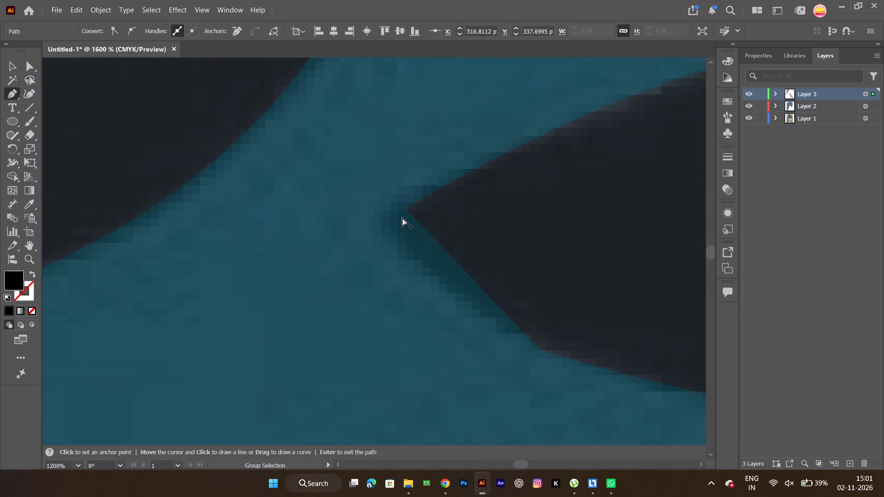
pyautogui.click(394, 224)
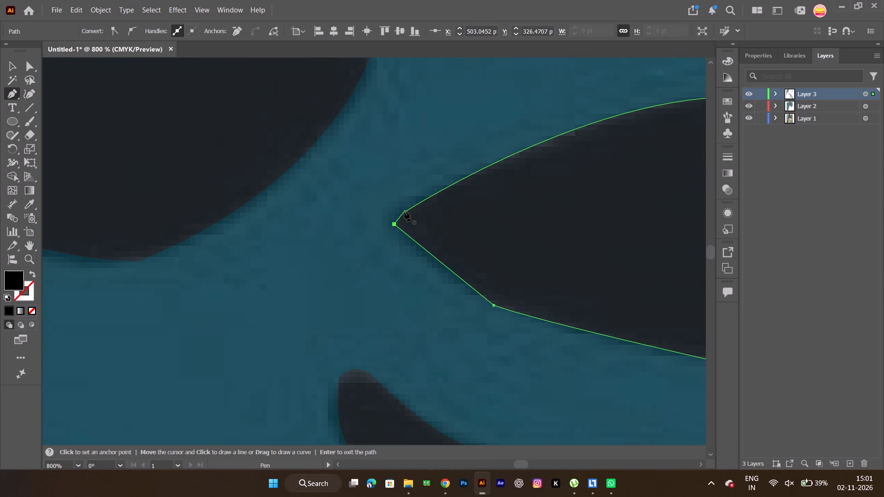
pyautogui.click(405, 211)
# Start a Pen path around the large cheek patch, tracing the rear lobe's outer curve and the long lower edge to the front corner.
pyautogui.keyDown('ctrl'); pyautogui.keyDown('alt'); pyautogui.scroll(-5, 461, 206); pyautogui.keyUp('alt'); pyautogui.keyUp('ctrl')
pyautogui.press('space')
pyautogui.press('space')
pyautogui.press('space')
pyautogui.press('space')
pyautogui.press('space')
pyautogui.press('space')
pyautogui.press('space')
pyautogui.moveTo(545, 243); pyautogui.dragTo(419, 255)
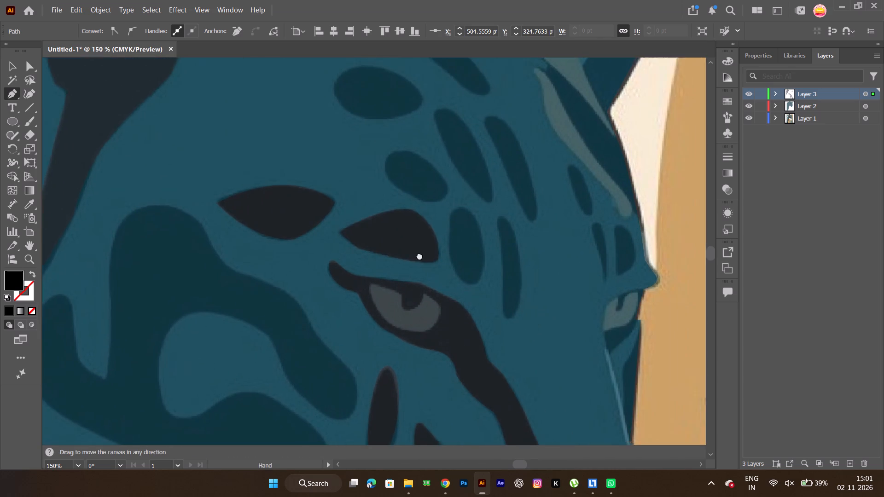
pyautogui.moveTo(419, 255); pyautogui.dragTo(408, 249)
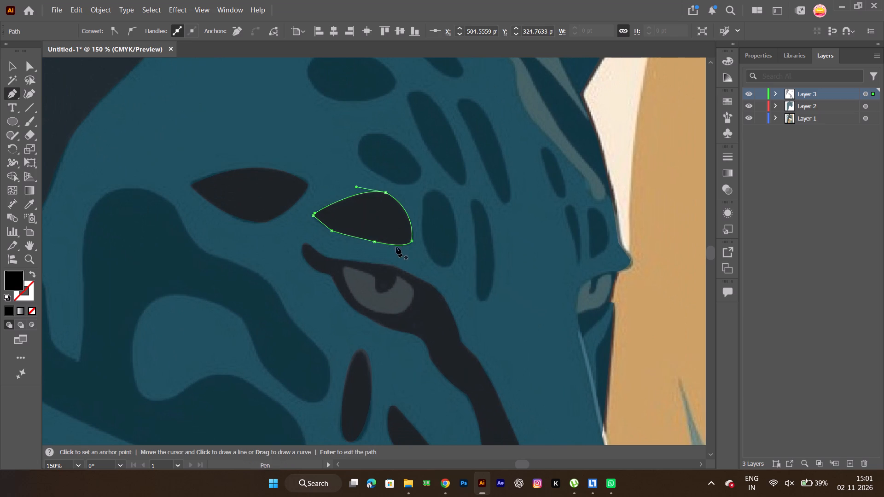
pyautogui.press('space')
pyautogui.press('space')
pyautogui.press('space')
pyautogui.press('space')
pyautogui.press('space')
pyautogui.press('space')
pyautogui.press('space')
pyautogui.press('space')
pyautogui.press('space')
pyautogui.press('space')
pyautogui.press('space')
pyautogui.moveTo(387, 306); pyautogui.dragTo(507, 201)
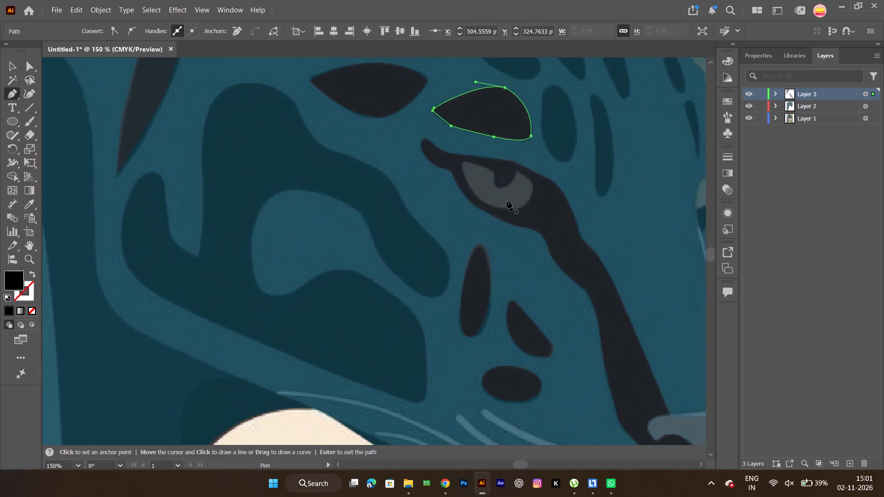
pyautogui.press('space')
pyautogui.press('space')
pyautogui.press('space')
pyautogui.press('space')
pyautogui.press('space')
pyautogui.press('space')
pyautogui.press('space')
pyautogui.press('space')
pyautogui.press('space')
pyautogui.press('space')
pyautogui.press('space')
pyautogui.press('space')
pyautogui.press('space')
pyautogui.press('space')
pyautogui.press('space')
pyautogui.press('space')
pyautogui.press('space')
pyautogui.press('space')
pyautogui.press('space')
pyautogui.press('space')
pyautogui.moveTo(437, 201); pyautogui.dragTo(544, 237)
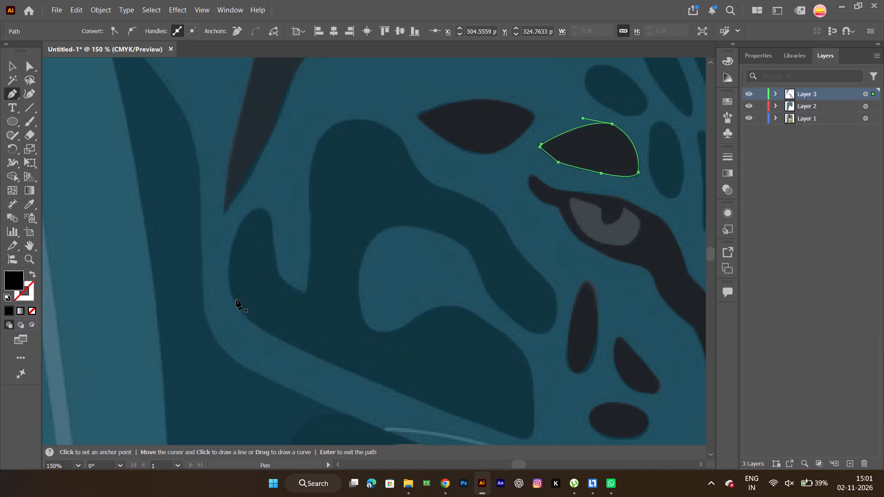
pyautogui.click(257, 210)
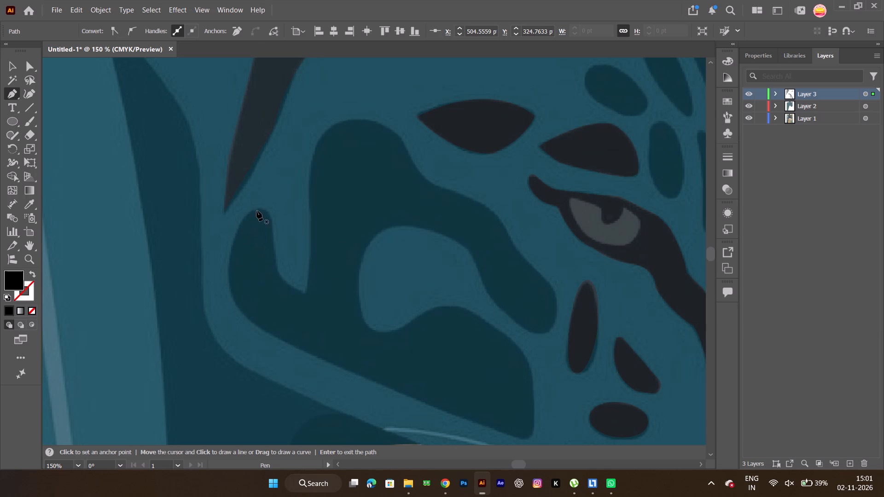
pyautogui.moveTo(241, 313); pyautogui.dragTo(256, 320)
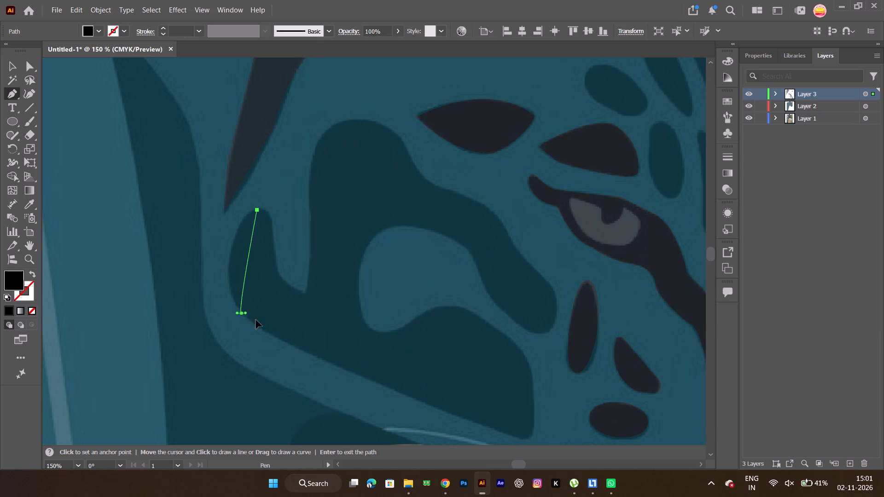
pyautogui.moveTo(256, 320); pyautogui.dragTo(265, 370)
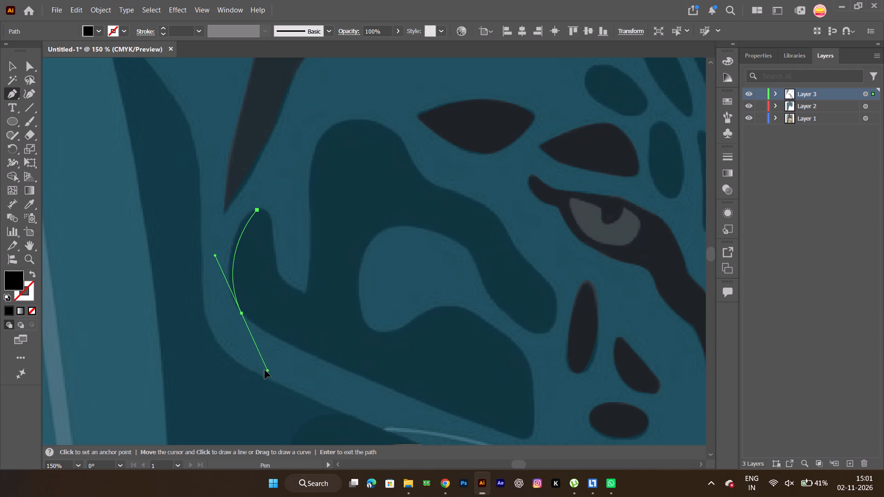
pyautogui.moveTo(265, 370); pyautogui.dragTo(270, 395)
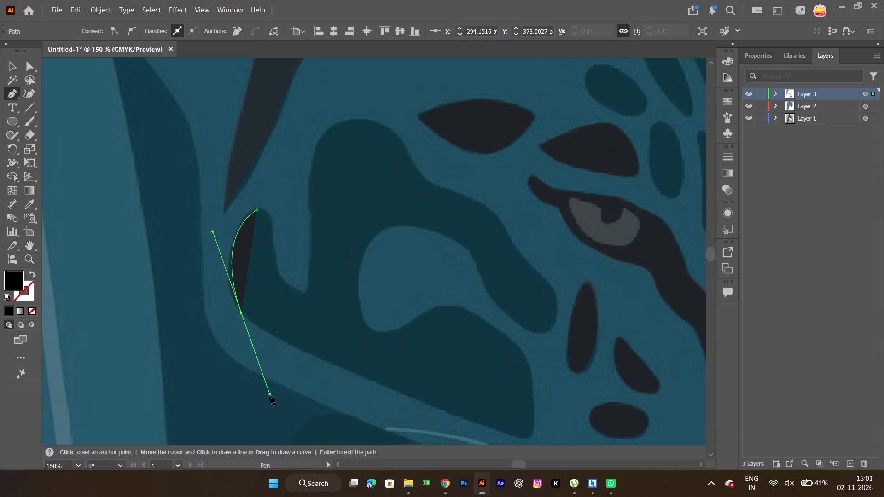
pyautogui.keyDown('alt'); pyautogui.click(240, 313); pyautogui.keyUp('alt')
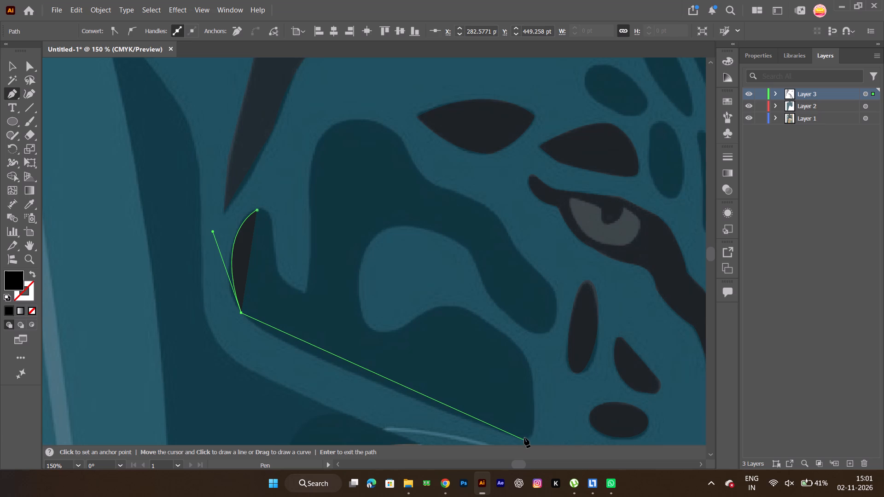
pyautogui.press('space')
pyautogui.press('space')
pyautogui.press('space')
pyautogui.press('space')
pyautogui.press('space')
pyautogui.moveTo(524, 438); pyautogui.dragTo(479, 372)
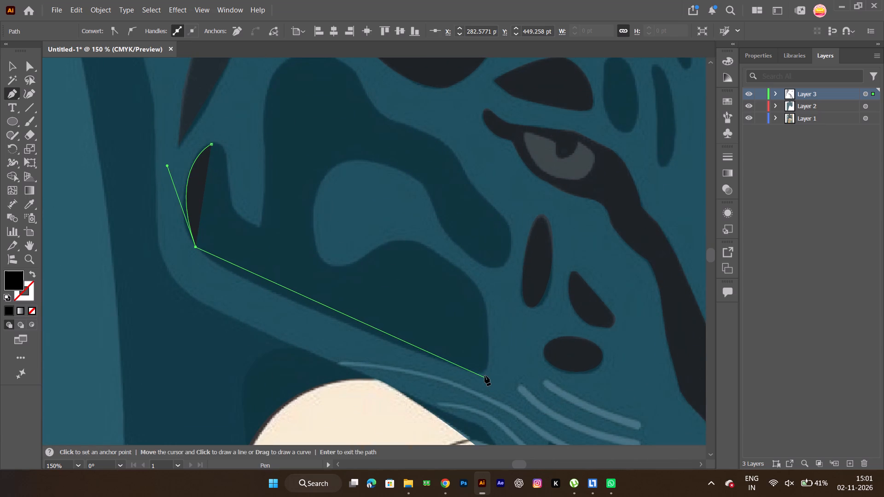
pyautogui.moveTo(482, 374); pyautogui.dragTo(556, 378)
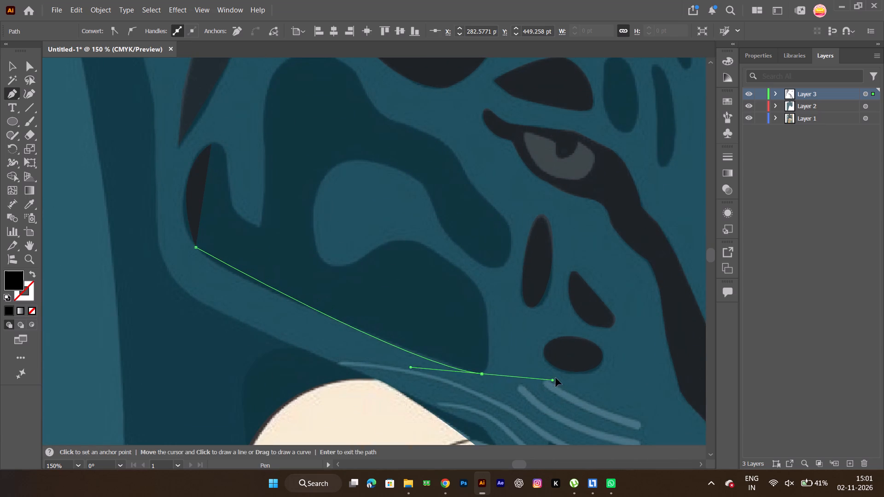
pyautogui.moveTo(556, 378); pyautogui.dragTo(589, 395)
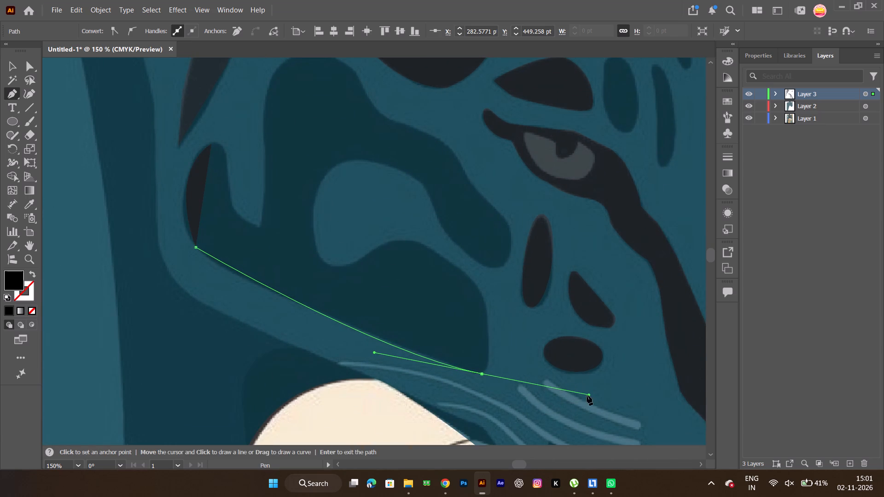
pyautogui.click(480, 375)
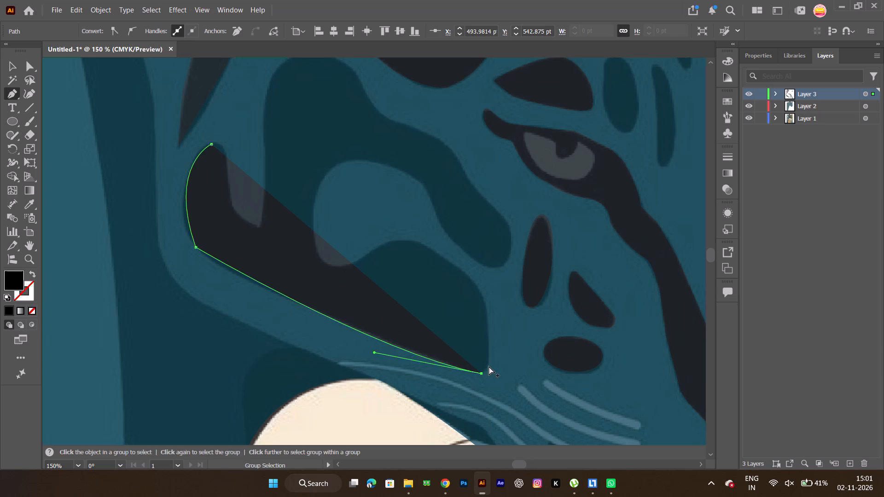
# Continue the cheek patch's path around its small rounded lower front corner and up the curved nose-side edge.
pyautogui.keyDown('ctrl'); pyautogui.keyDown('alt'); pyautogui.scroll(6, 489, 366); pyautogui.keyUp('alt'); pyautogui.keyUp('ctrl')
pyautogui.click(487, 354)
pyautogui.hotkey('ctrl', 'z')
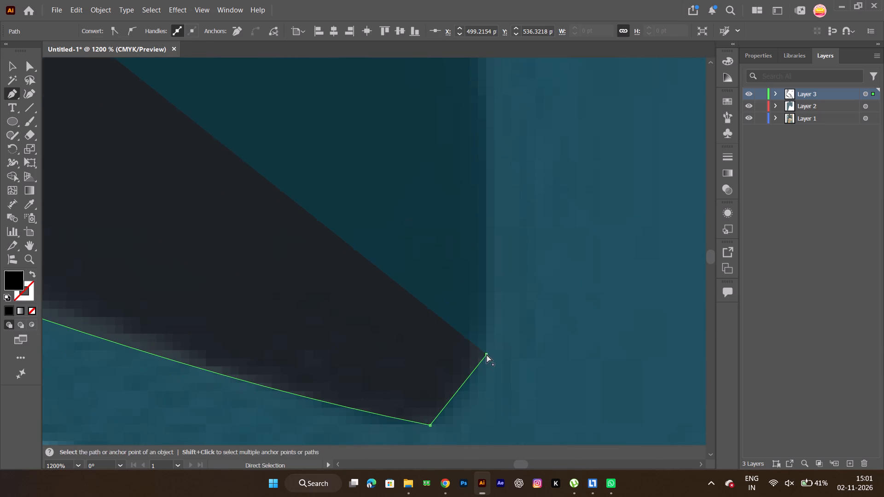
pyautogui.moveTo(486, 353); pyautogui.dragTo(489, 308)
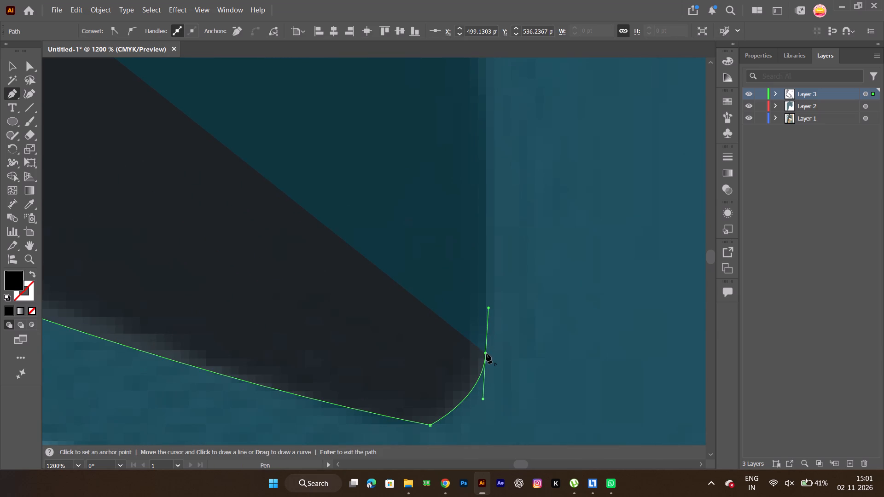
pyautogui.click(485, 353)
pyautogui.keyDown('ctrl'); pyautogui.keyDown('alt'); pyautogui.scroll(-2, 483, 305); pyautogui.keyUp('alt'); pyautogui.keyUp('ctrl')
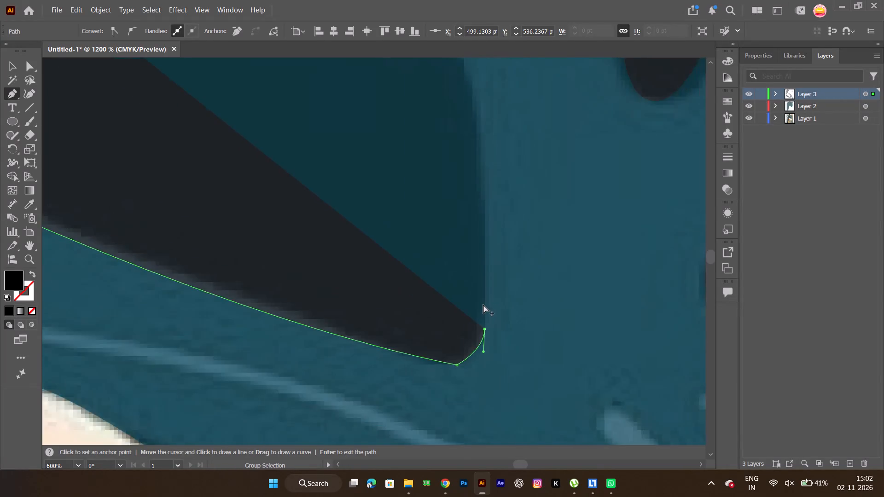
pyautogui.keyDown('ctrl'); pyautogui.keyDown('alt'); pyautogui.scroll(-1, 483, 305); pyautogui.keyUp('alt'); pyautogui.keyUp('ctrl')
pyautogui.press('space')
pyautogui.moveTo(395, 215); pyautogui.dragTo(413, 268)
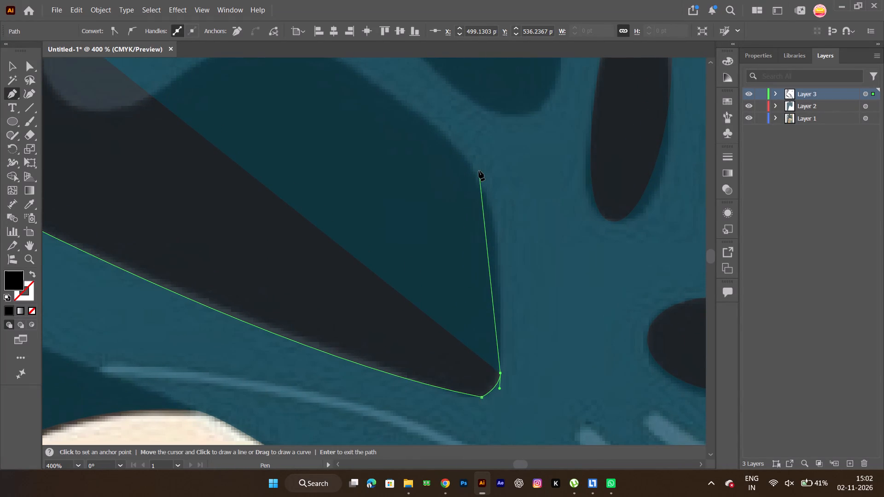
pyautogui.moveTo(478, 171); pyautogui.dragTo(441, 122)
pyautogui.click(477, 171)
# Extend the cheek patch's Pen path over the rounded hump above the front corner and down into the base of the light inner bay.
pyautogui.press('space')
pyautogui.press('space')
pyautogui.press('space')
pyautogui.press('space')
pyautogui.press('space')
pyautogui.press('space')
pyautogui.press('space')
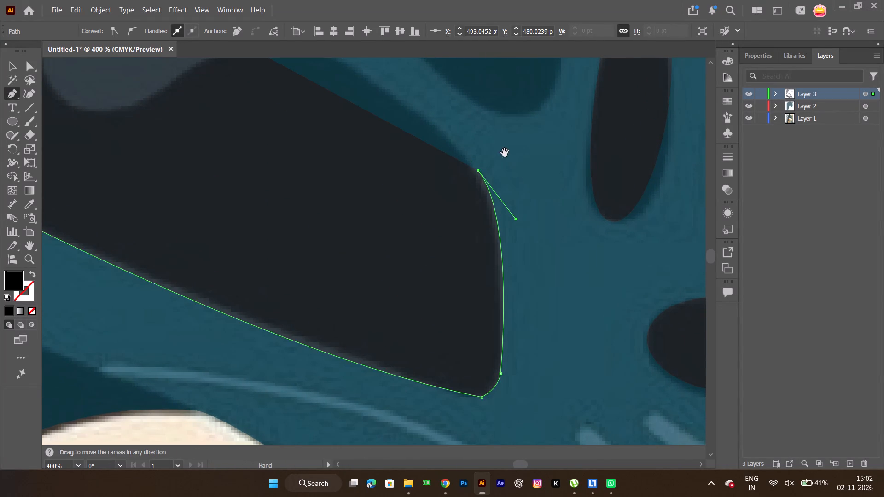
pyautogui.moveTo(506, 153); pyautogui.dragTo(647, 348)
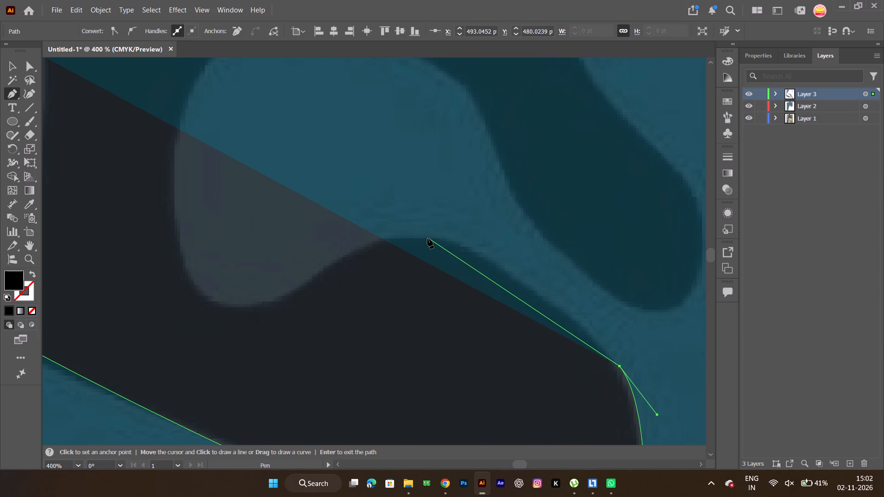
pyautogui.moveTo(428, 238); pyautogui.dragTo(352, 245)
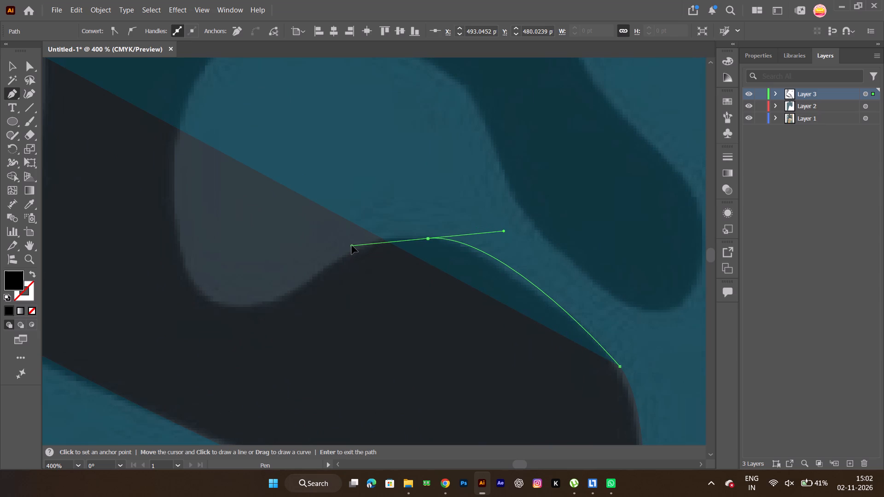
pyautogui.moveTo(352, 245); pyautogui.dragTo(352, 237)
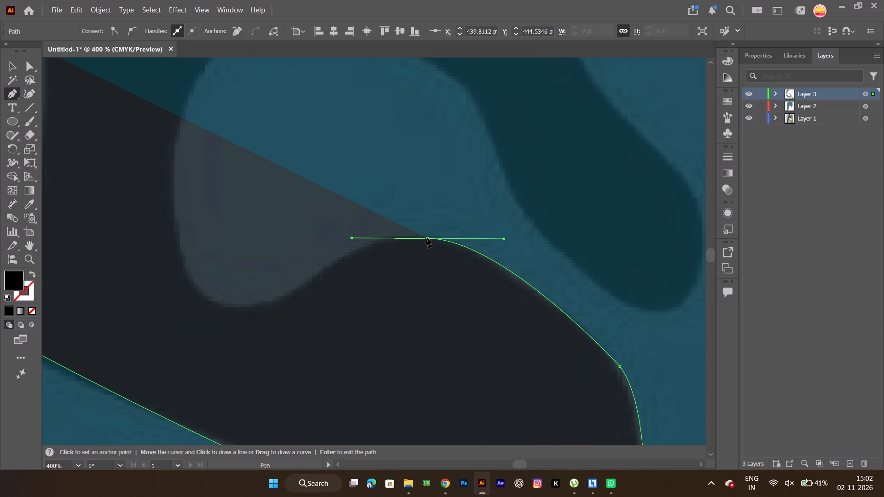
pyautogui.click(427, 238)
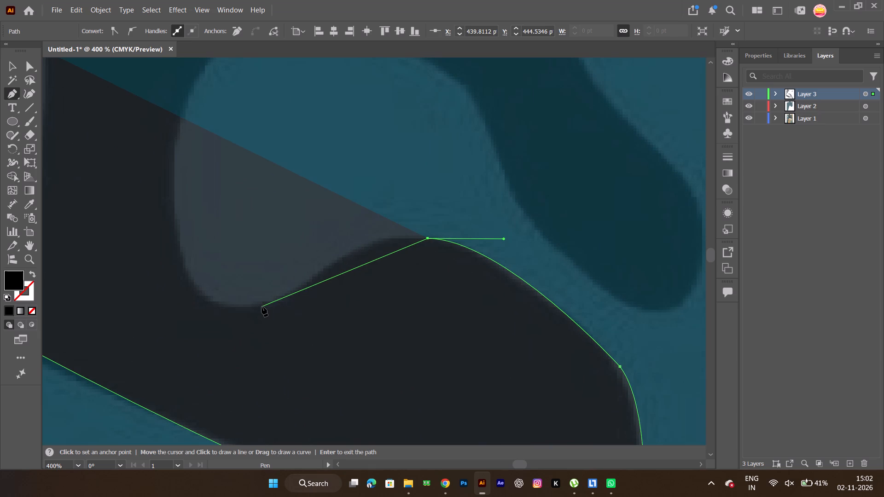
pyautogui.moveTo(262, 306); pyautogui.dragTo(160, 400)
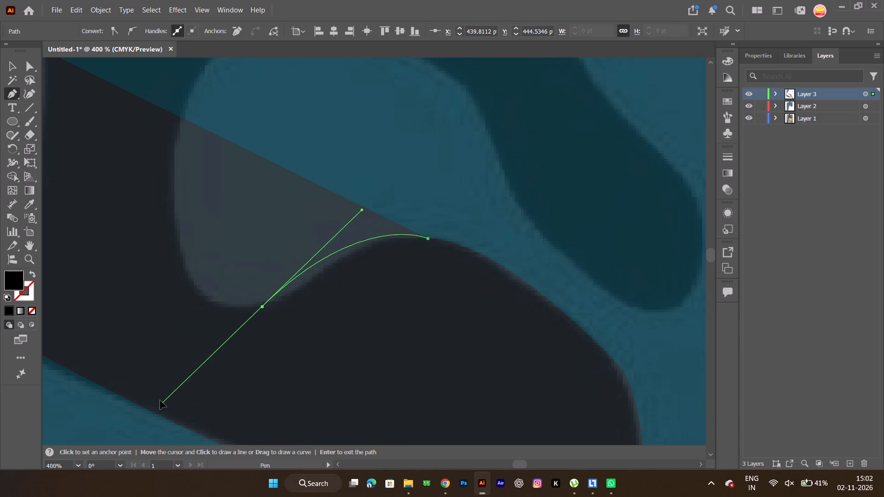
pyautogui.moveTo(160, 400); pyautogui.dragTo(139, 397)
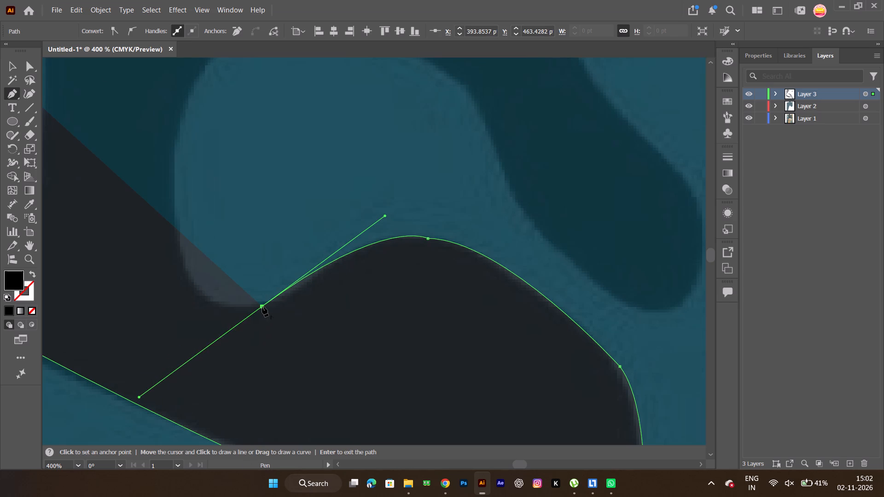
pyautogui.click(262, 306)
# Continue the cheek patch's path around the light bay's rounded lower corner, straight rear side and arched top to its front shoulder.
pyautogui.press('space')
pyautogui.press('space')
pyautogui.moveTo(302, 270); pyautogui.dragTo(353, 318)
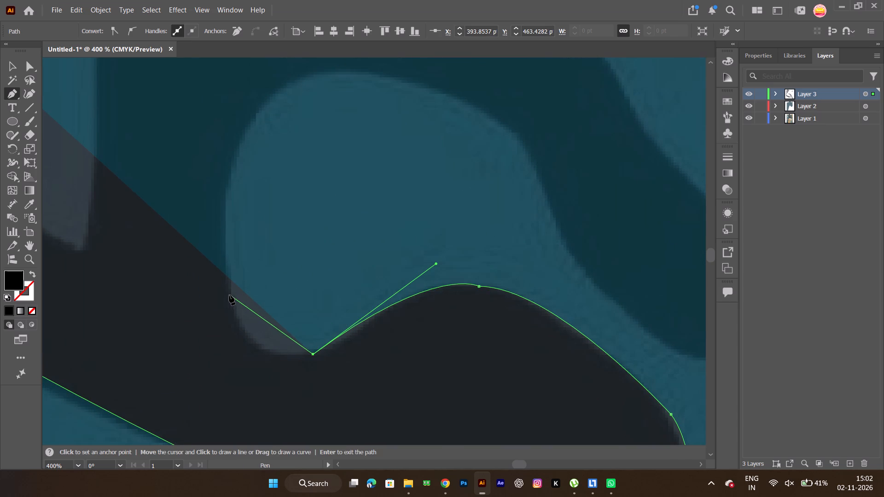
pyautogui.moveTo(229, 295); pyautogui.dragTo(218, 216)
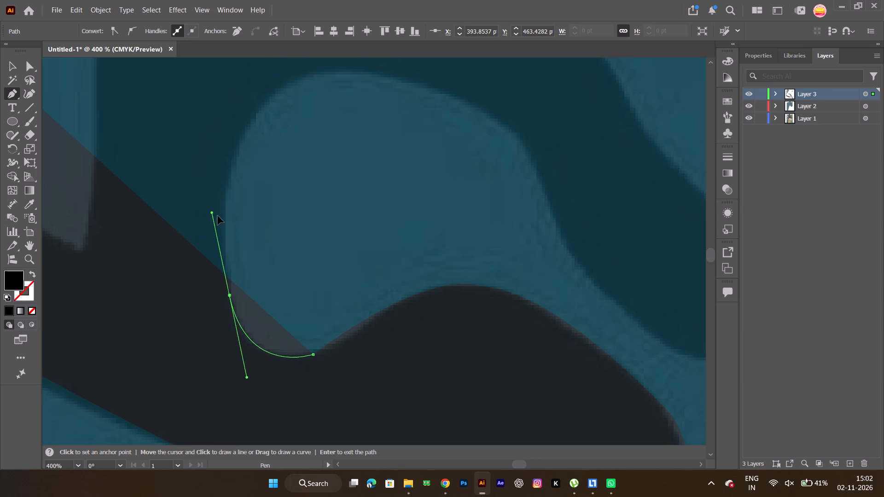
pyautogui.moveTo(218, 216); pyautogui.dragTo(222, 220)
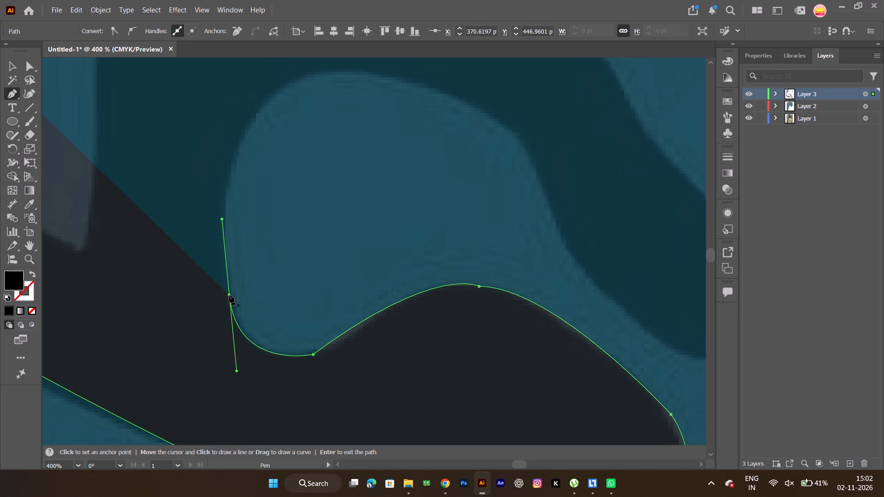
pyautogui.click(229, 295)
pyautogui.press('space')
pyautogui.moveTo(274, 221); pyautogui.dragTo(261, 285)
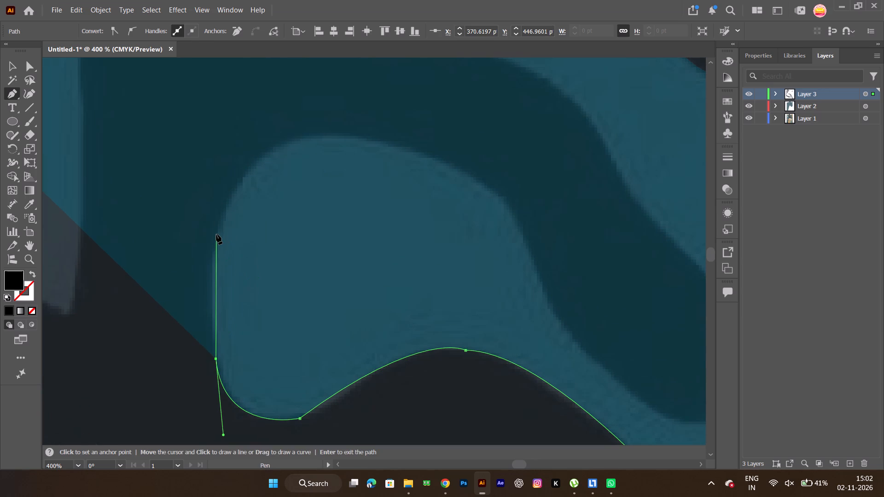
pyautogui.click(215, 234)
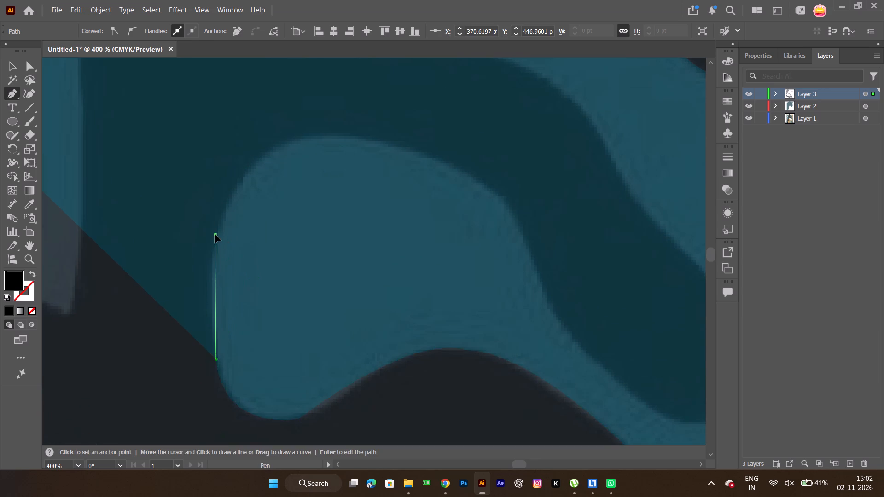
pyautogui.moveTo(363, 140); pyautogui.dragTo(456, 162)
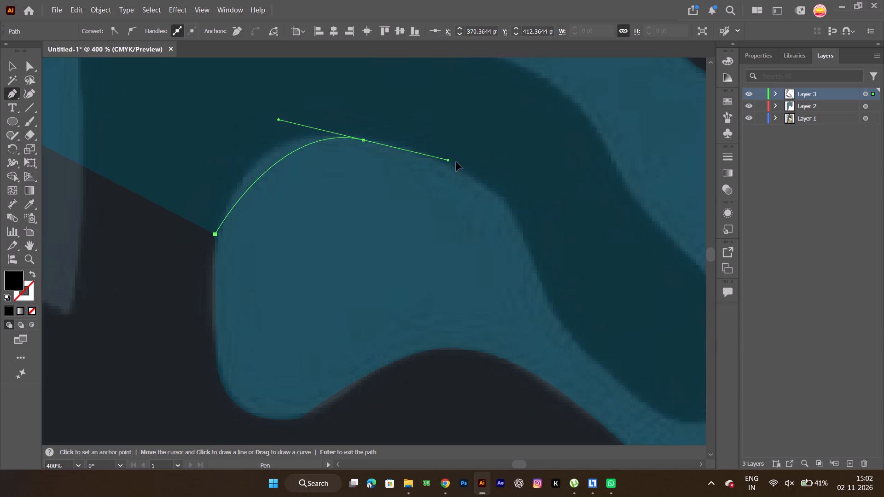
pyautogui.moveTo(456, 162); pyautogui.dragTo(488, 181)
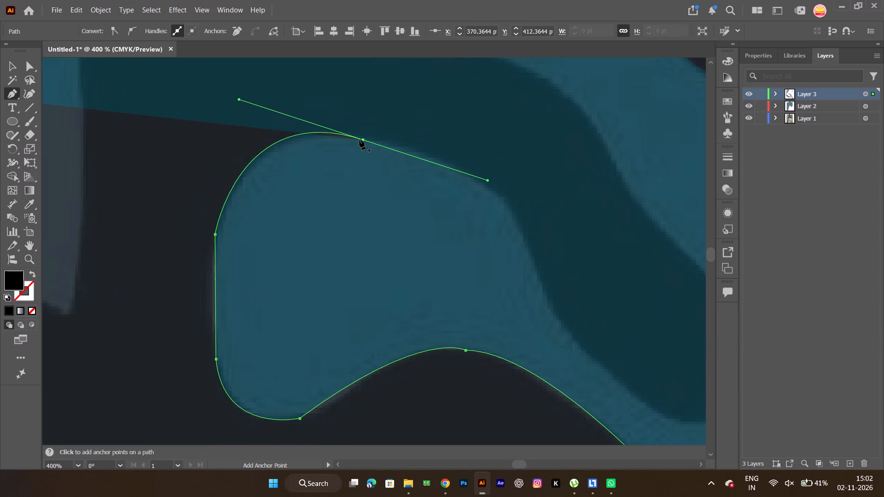
pyautogui.click(364, 139)
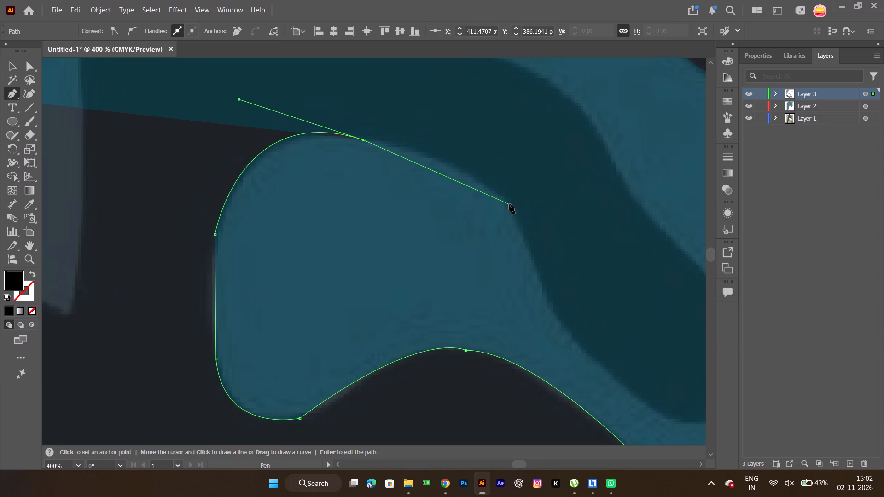
pyautogui.moveTo(509, 204); pyautogui.dragTo(552, 259)
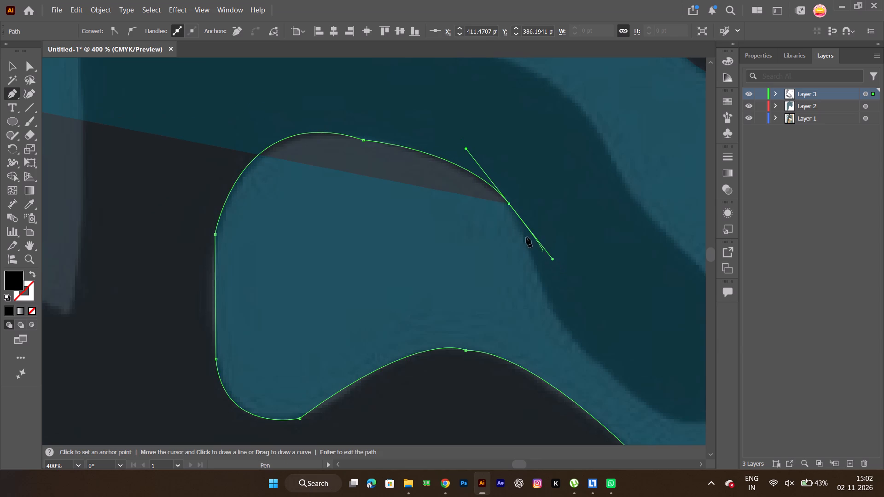
pyautogui.click(509, 205)
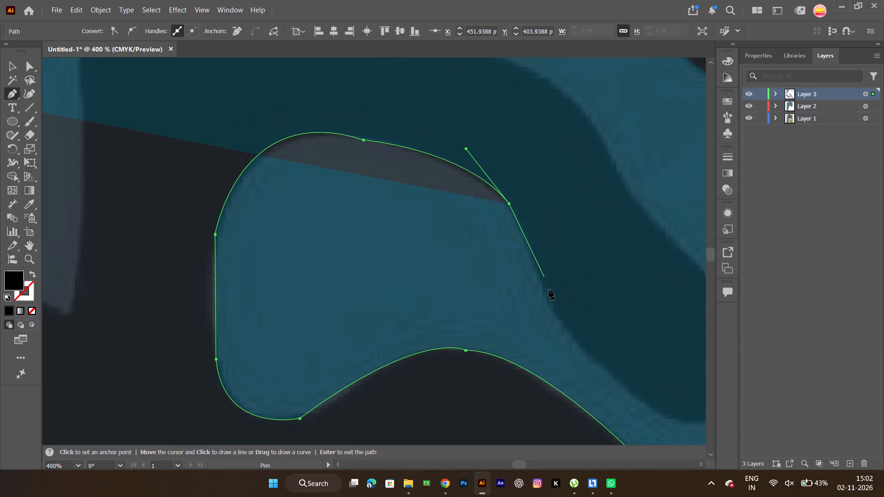
# Trace the inner edge of the cheek patch's forward arm down from the bay's shoulder and around the arm's blunt lower tip.
pyautogui.click(549, 302)
pyautogui.press('space')
pyautogui.press('space')
pyautogui.press('space')
pyautogui.press('space')
pyautogui.press('space')
pyautogui.press('space')
pyautogui.press('space')
pyautogui.moveTo(574, 312); pyautogui.dragTo(390, 220)
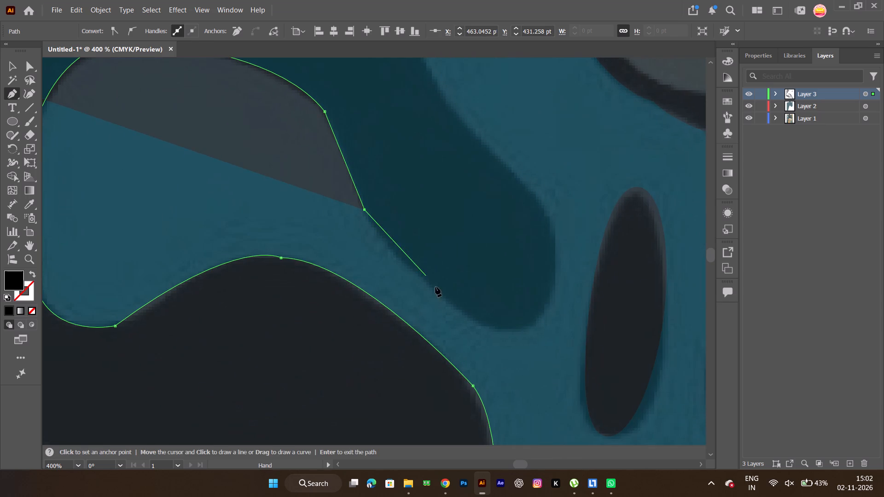
pyautogui.moveTo(488, 328); pyautogui.dragTo(546, 353)
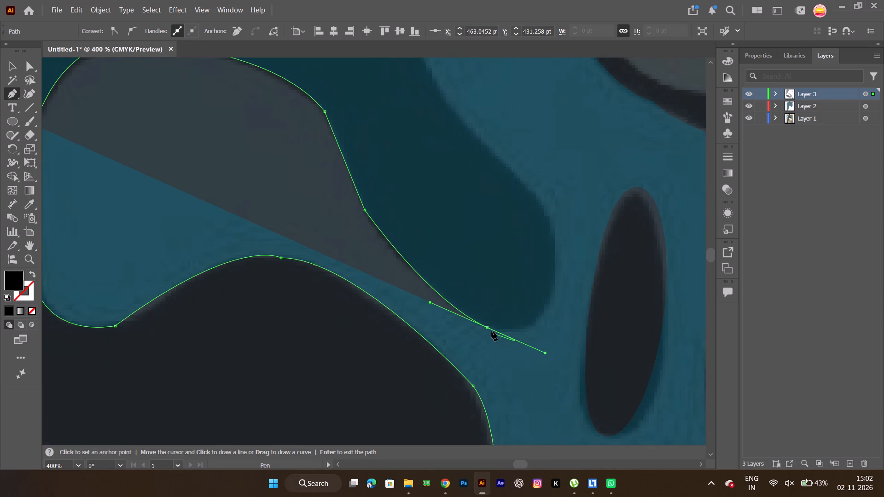
pyautogui.click(489, 327)
pyautogui.click(535, 328)
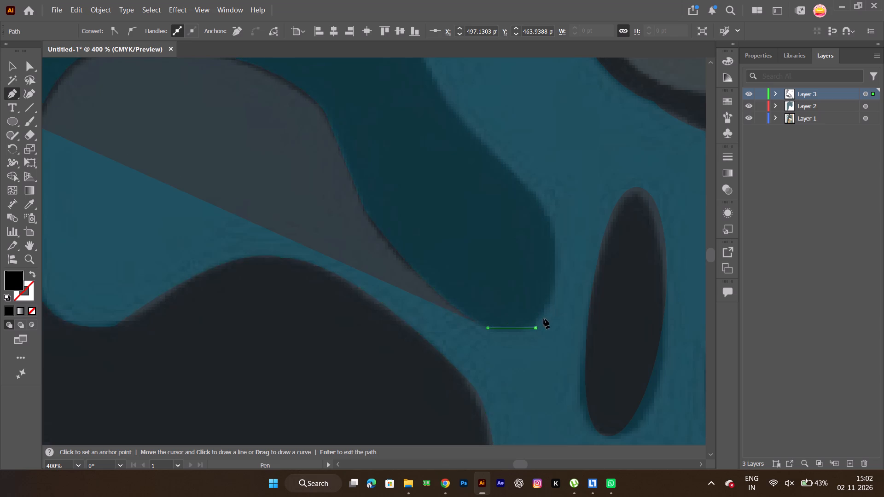
pyautogui.click(556, 294)
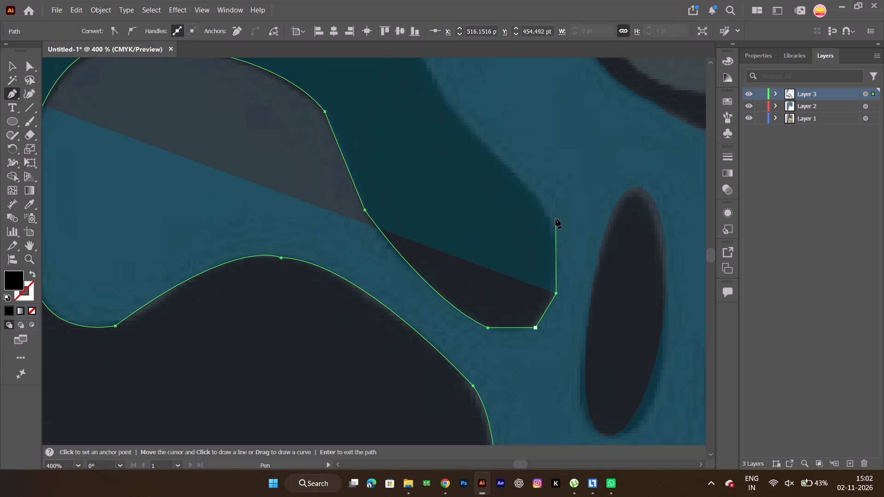
pyautogui.click(556, 219)
# Trace the forward arm's outer edge from its tip back up around the bend to the base of the upper lobe.
pyautogui.press('space')
pyautogui.press('space')
pyautogui.press('space')
pyautogui.moveTo(529, 189); pyautogui.dragTo(569, 338)
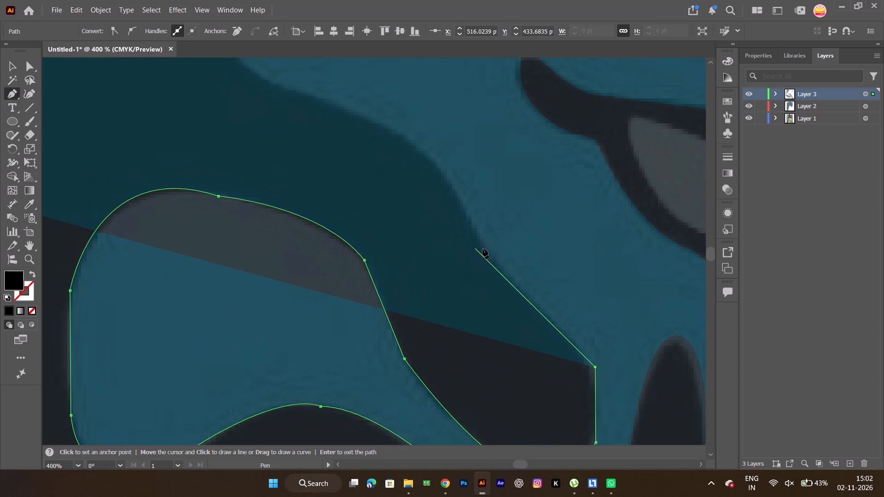
pyautogui.moveTo(487, 248); pyautogui.dragTo(459, 227)
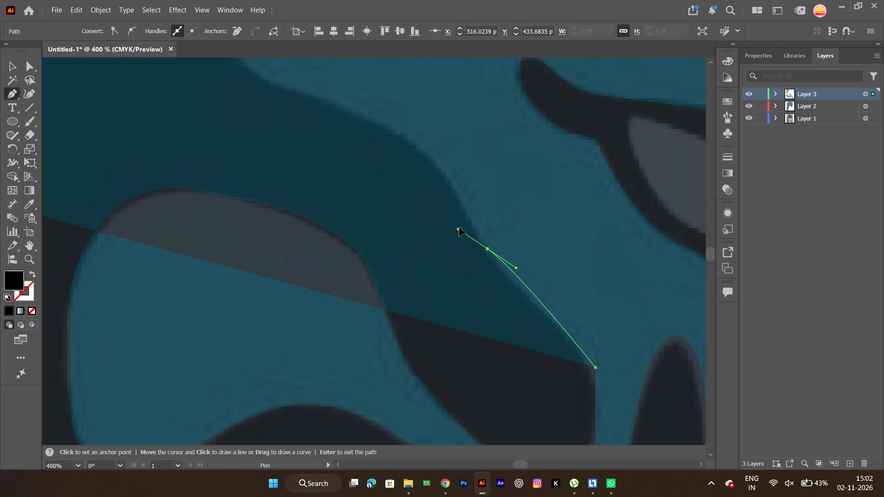
pyautogui.moveTo(459, 227); pyautogui.dragTo(465, 219)
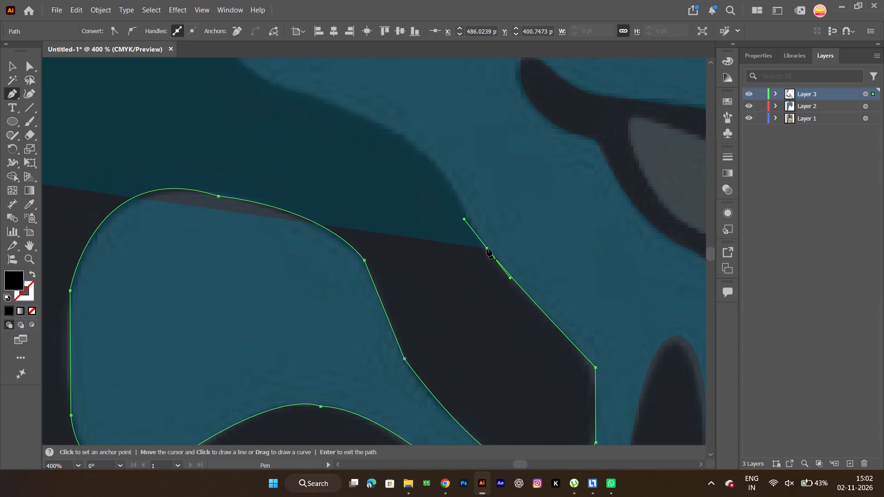
pyautogui.click(487, 248)
pyautogui.press('space')
pyautogui.press('space')
pyautogui.press('space')
pyautogui.press('space')
pyautogui.press('space')
pyautogui.press('space')
pyautogui.press('space')
pyautogui.moveTo(534, 205); pyautogui.dragTo(605, 301)
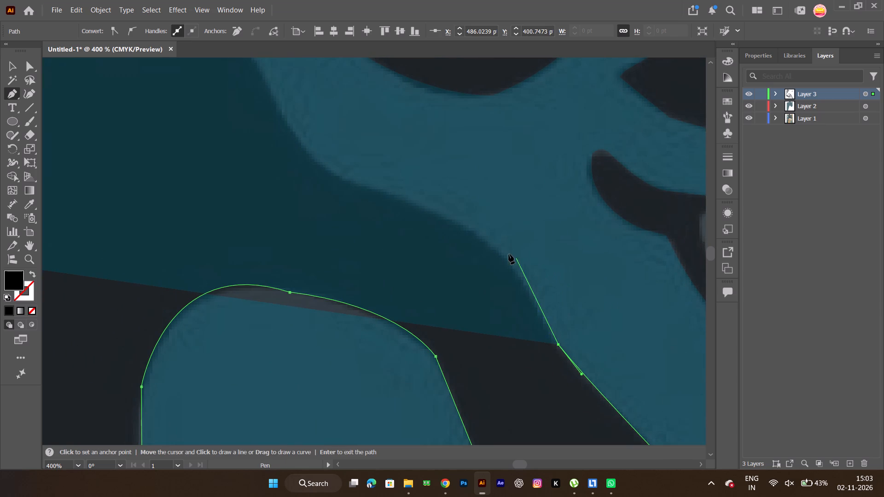
pyautogui.click(532, 292)
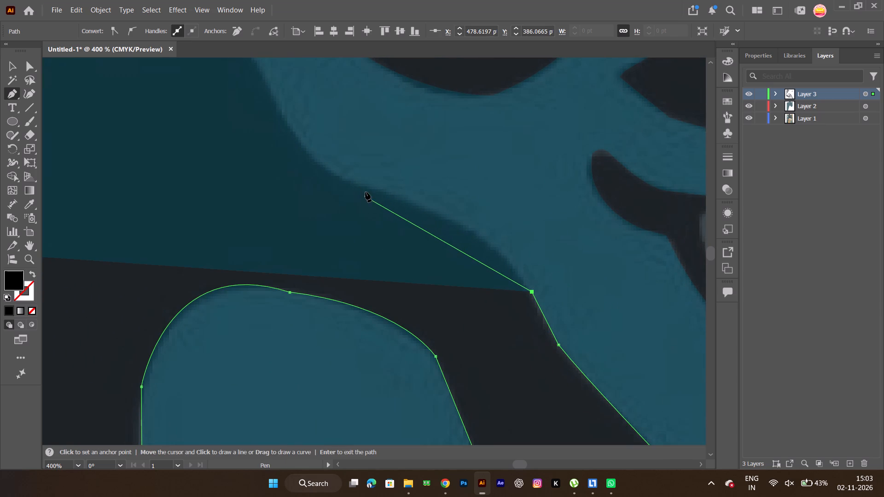
pyautogui.moveTo(343, 182); pyautogui.dragTo(233, 218)
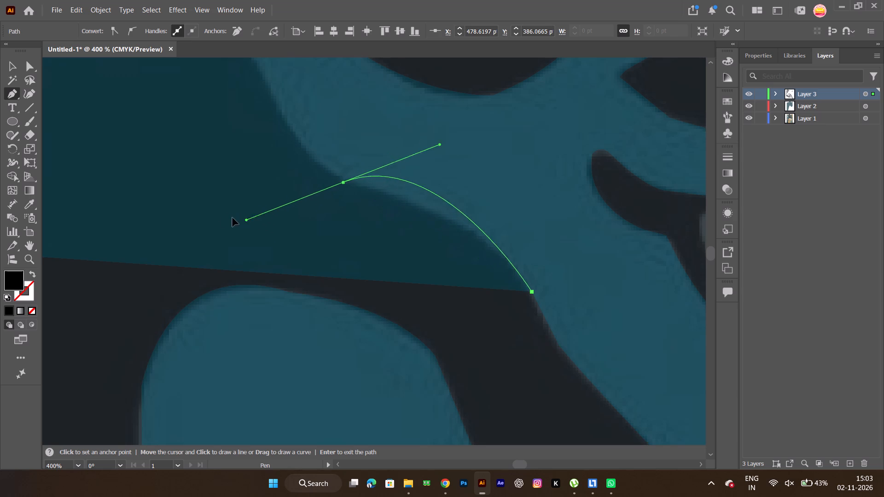
pyautogui.moveTo(233, 218); pyautogui.dragTo(169, 136)
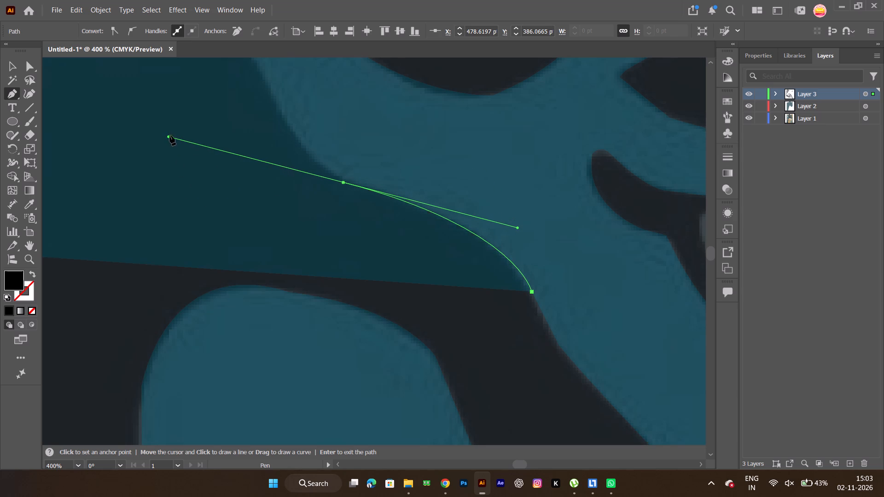
pyautogui.click(344, 183)
# Continue the cheek patch's path up the upper lobe's concave front edge and over its rounded top to the rear shoulder.
pyautogui.press('space')
pyautogui.press('space')
pyautogui.press('space')
pyautogui.press('space')
pyautogui.press('space')
pyautogui.press('space')
pyautogui.moveTo(349, 145); pyautogui.dragTo(558, 313)
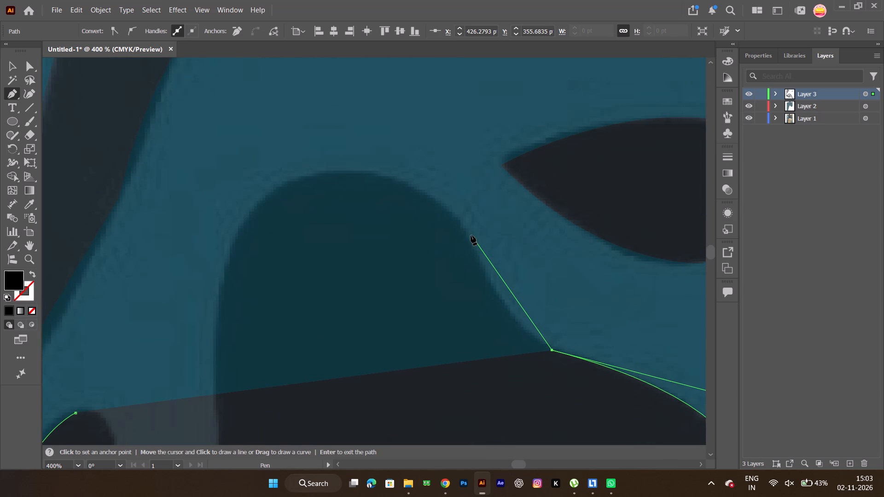
pyautogui.moveTo(462, 224); pyautogui.dragTo(454, 161)
pyautogui.click(462, 225)
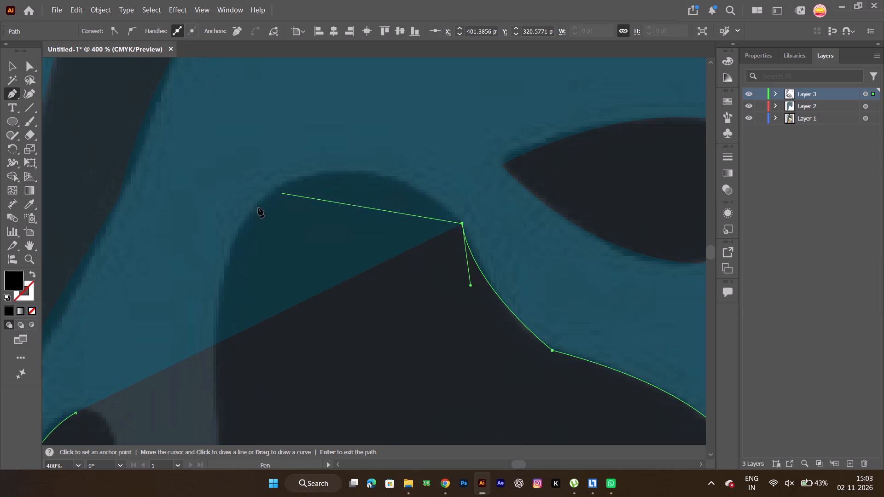
pyautogui.moveTo(252, 209); pyautogui.dragTo(177, 322)
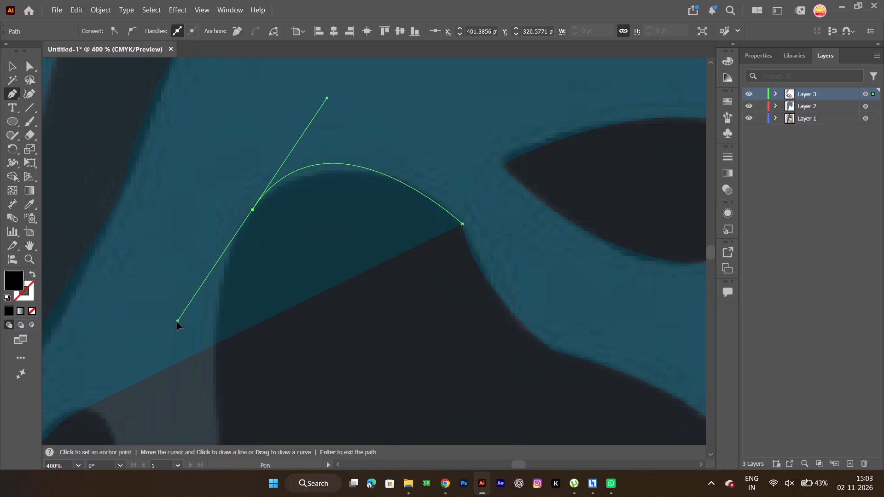
pyautogui.moveTo(177, 322); pyautogui.dragTo(135, 301)
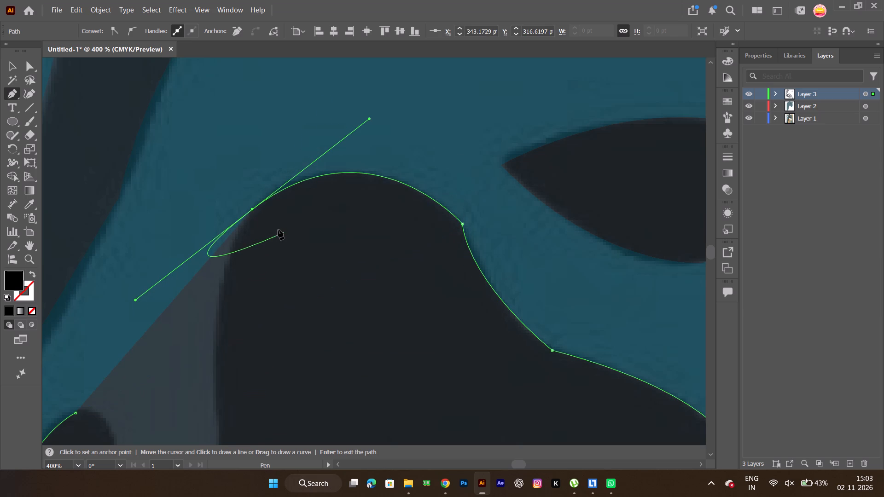
pyautogui.click(251, 210)
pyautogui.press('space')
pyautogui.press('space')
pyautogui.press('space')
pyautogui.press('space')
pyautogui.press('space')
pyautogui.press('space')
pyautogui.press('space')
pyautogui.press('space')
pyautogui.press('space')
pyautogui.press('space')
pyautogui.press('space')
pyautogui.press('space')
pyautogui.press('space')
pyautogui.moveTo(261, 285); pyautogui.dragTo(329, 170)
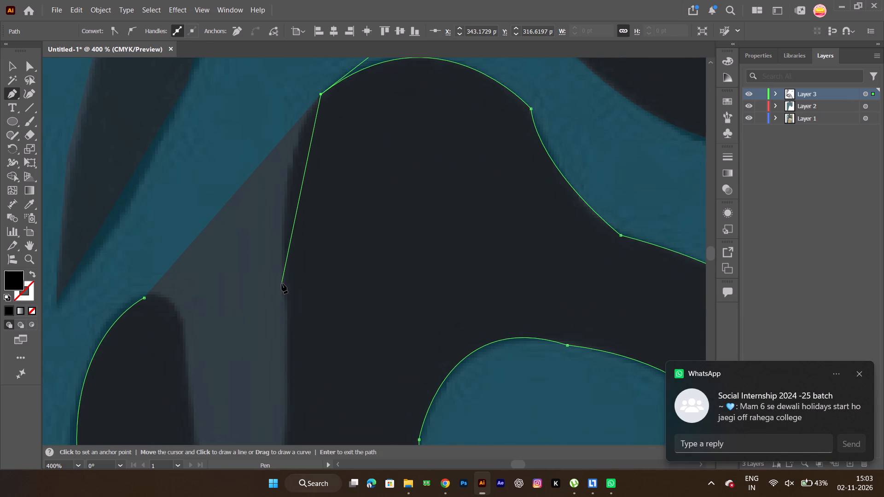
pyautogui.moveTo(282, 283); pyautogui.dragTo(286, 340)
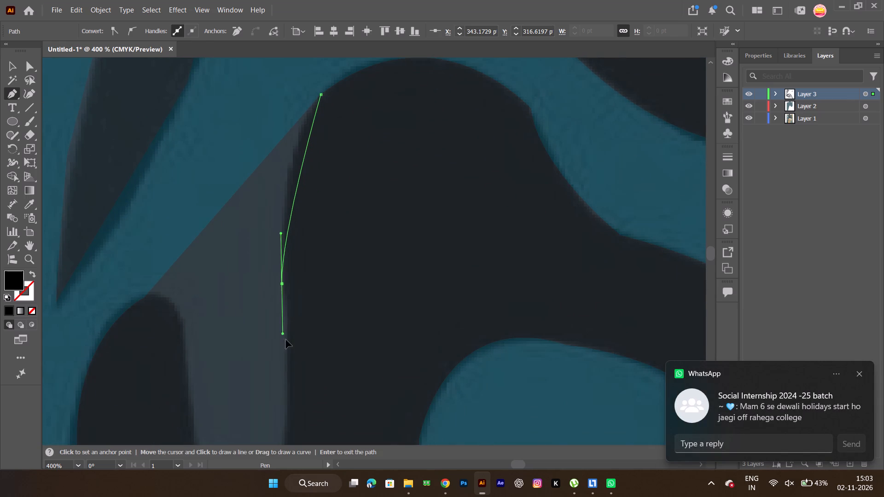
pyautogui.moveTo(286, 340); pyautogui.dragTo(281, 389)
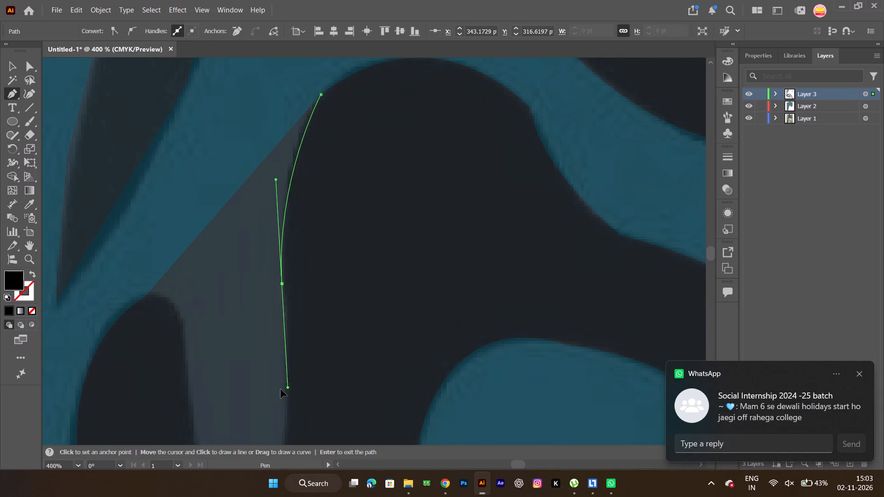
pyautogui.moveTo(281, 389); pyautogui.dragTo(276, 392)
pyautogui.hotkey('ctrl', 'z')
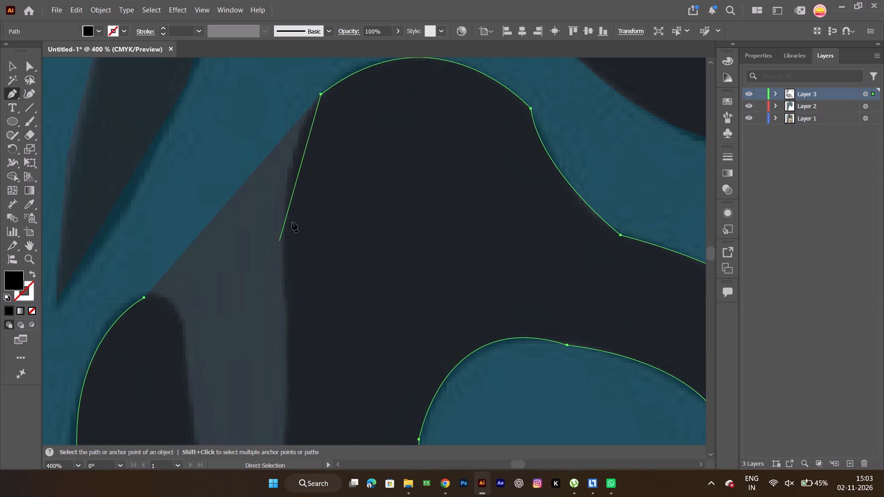
# Trace the upper lobe's rear edge from its shoulder, curving down into the near-vertical front side of the narrow light notch.
pyautogui.moveTo(285, 214); pyautogui.dragTo(290, 287)
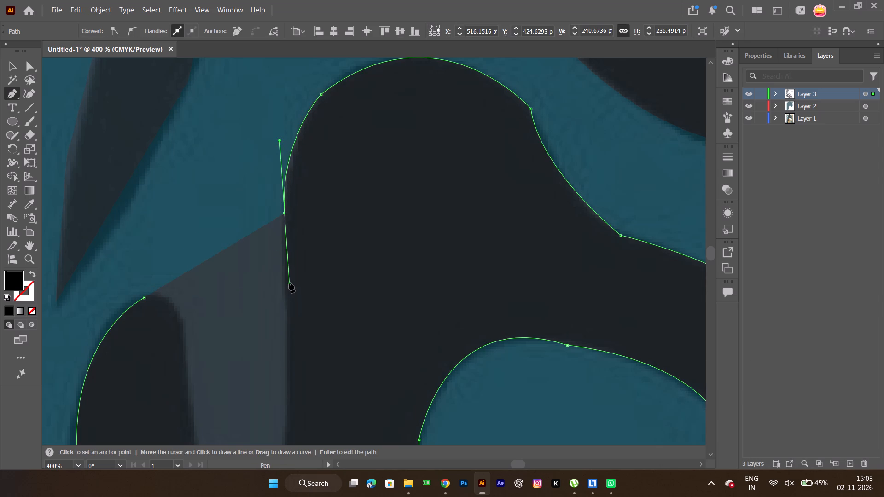
pyautogui.click(285, 214)
pyautogui.moveTo(287, 317); pyautogui.dragTo(291, 331)
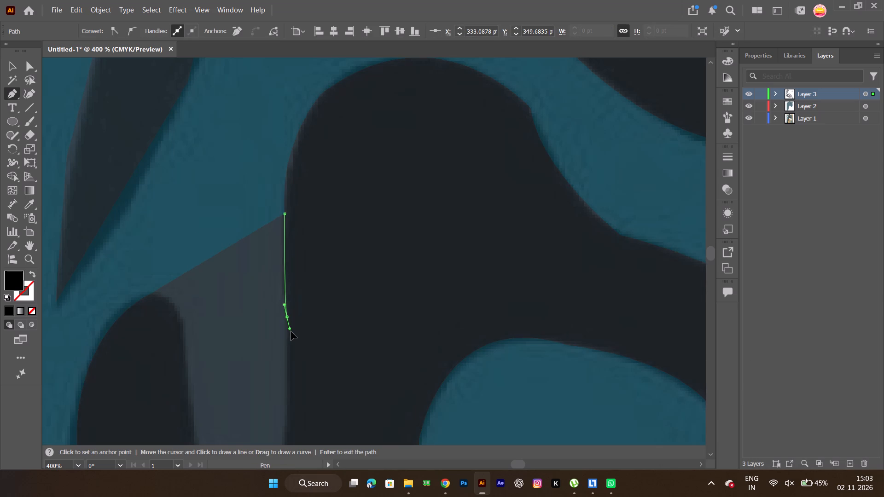
pyautogui.moveTo(291, 331); pyautogui.dragTo(291, 336)
pyautogui.click(289, 315)
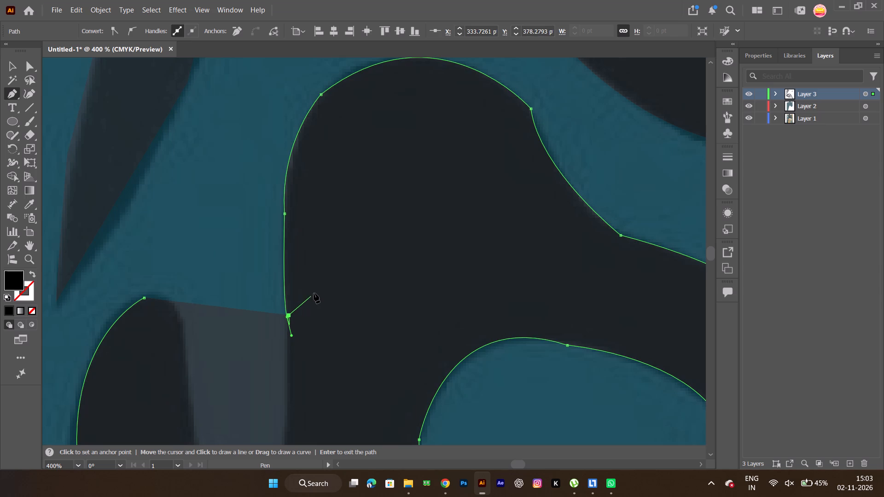
pyautogui.hotkey('ctrl', 'z')
pyautogui.click(286, 316)
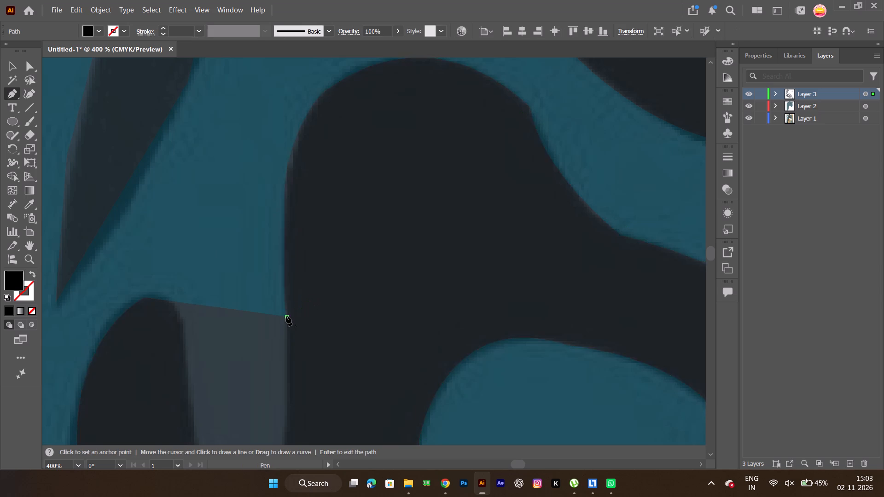
# Continue the cheek patch's path straight down the narrow light notch's front side and around the small corner at its bottom.
pyautogui.press('space')
pyautogui.press('space')
pyautogui.press('space')
pyautogui.press('space')
pyautogui.press('space')
pyautogui.press('space')
pyautogui.press('space')
pyautogui.press('space')
pyautogui.press('space')
pyautogui.press('space')
pyautogui.press('space')
pyautogui.moveTo(316, 345); pyautogui.dragTo(359, 160)
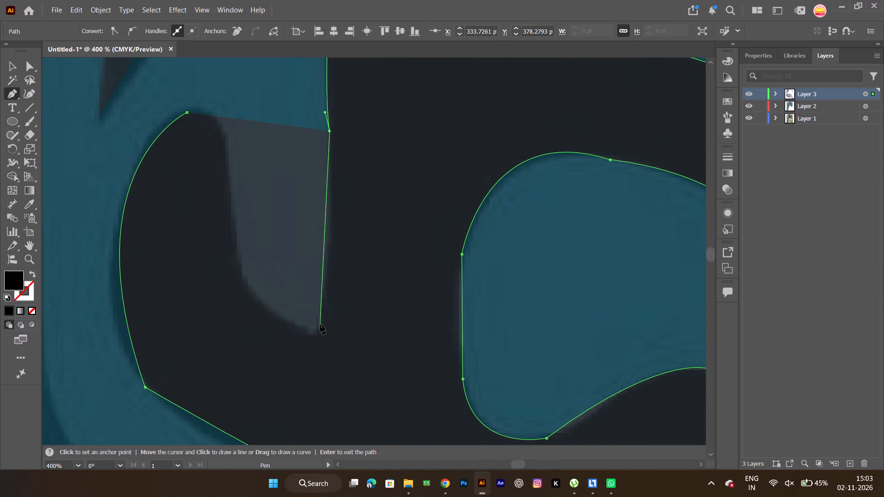
pyautogui.click(320, 324)
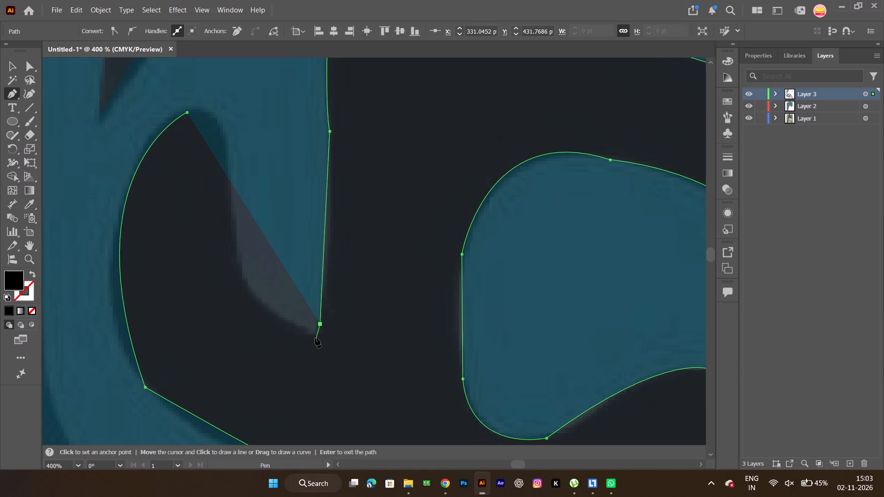
pyautogui.click(313, 335)
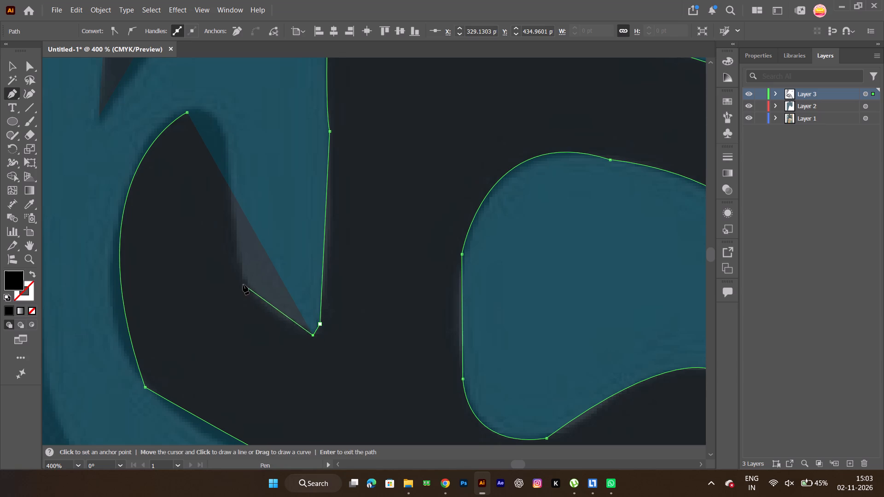
# Trace the notch's curved lower edge and continue up the rear arm's inner side to just below its rounded top.
pyautogui.moveTo(243, 284); pyautogui.dragTo(236, 264)
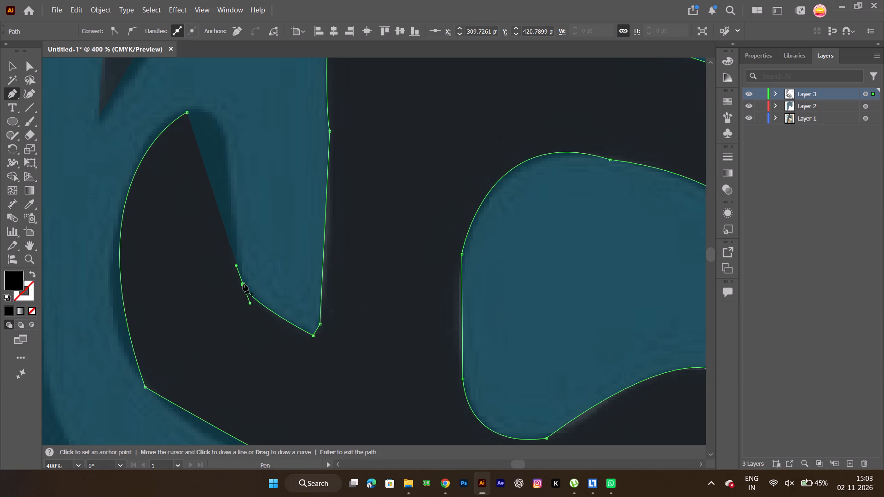
pyautogui.click(243, 283)
pyautogui.click(233, 210)
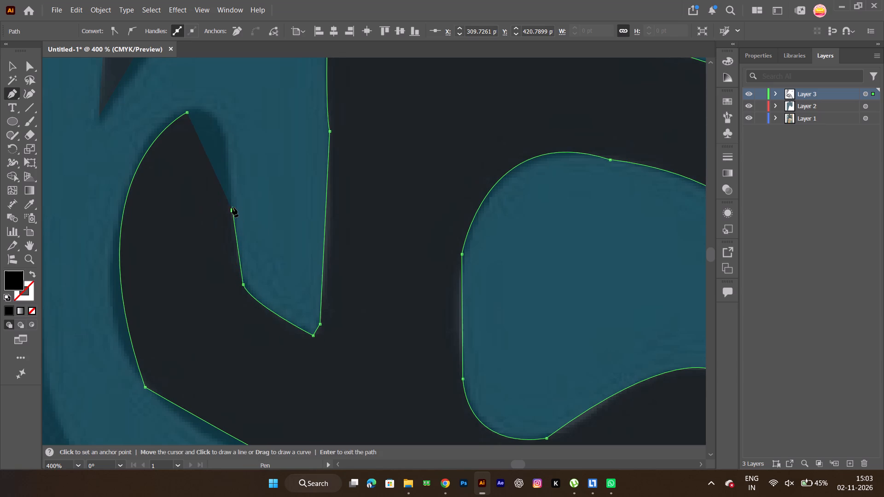
pyautogui.click(228, 144)
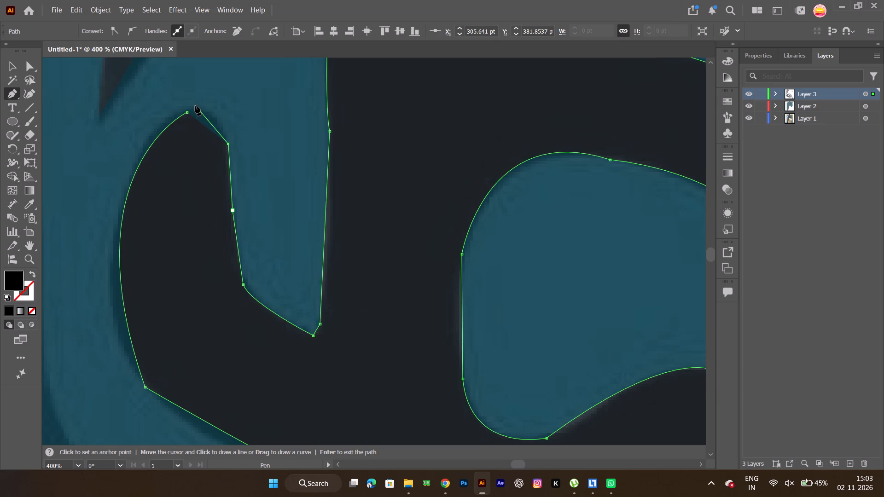
# Close the cheek patch's path at its starting anchor with a smooth curve over the rear arm's rounded top.
pyautogui.moveTo(186, 110); pyautogui.dragTo(127, 149)
pyautogui.hotkey('ctrl', 'z')
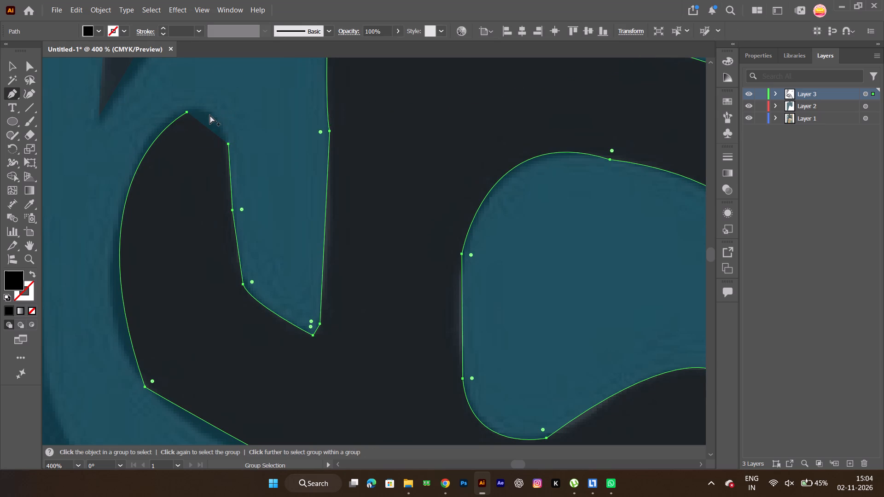
pyautogui.keyDown('ctrl'); pyautogui.keyDown('alt'); pyautogui.scroll(5, 210, 115); pyautogui.keyUp('alt'); pyautogui.keyUp('ctrl')
pyautogui.press('space')
pyautogui.moveTo(189, 104); pyautogui.dragTo(421, 170)
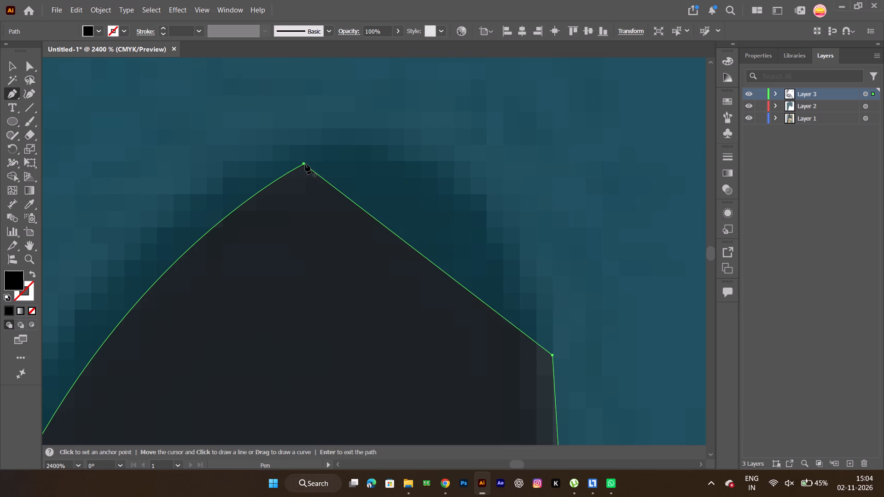
pyautogui.moveTo(304, 164); pyautogui.dragTo(109, 244)
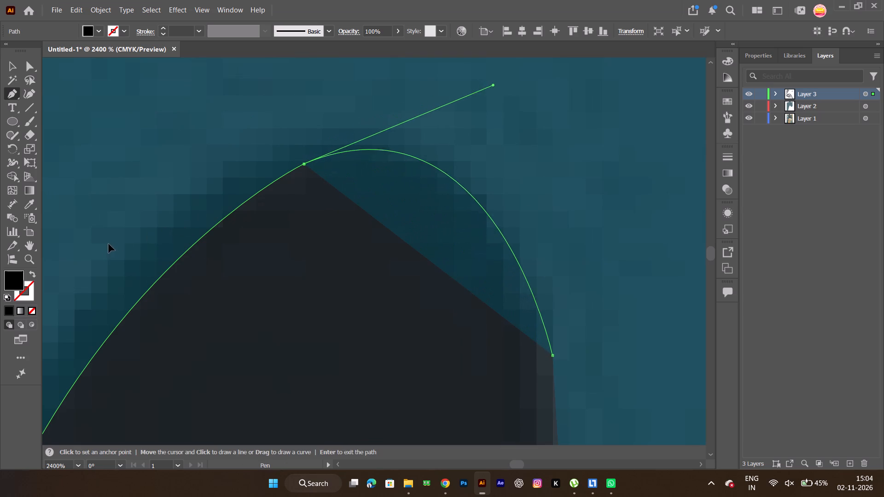
pyautogui.moveTo(109, 244); pyautogui.dragTo(93, 226)
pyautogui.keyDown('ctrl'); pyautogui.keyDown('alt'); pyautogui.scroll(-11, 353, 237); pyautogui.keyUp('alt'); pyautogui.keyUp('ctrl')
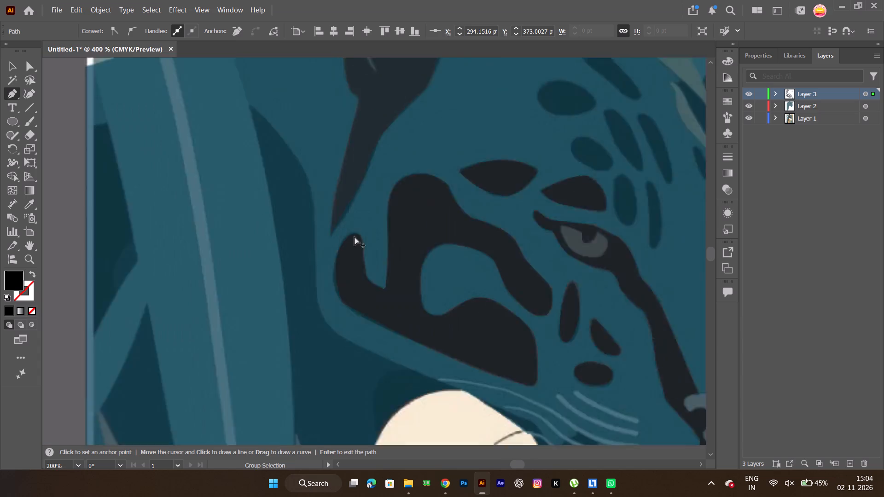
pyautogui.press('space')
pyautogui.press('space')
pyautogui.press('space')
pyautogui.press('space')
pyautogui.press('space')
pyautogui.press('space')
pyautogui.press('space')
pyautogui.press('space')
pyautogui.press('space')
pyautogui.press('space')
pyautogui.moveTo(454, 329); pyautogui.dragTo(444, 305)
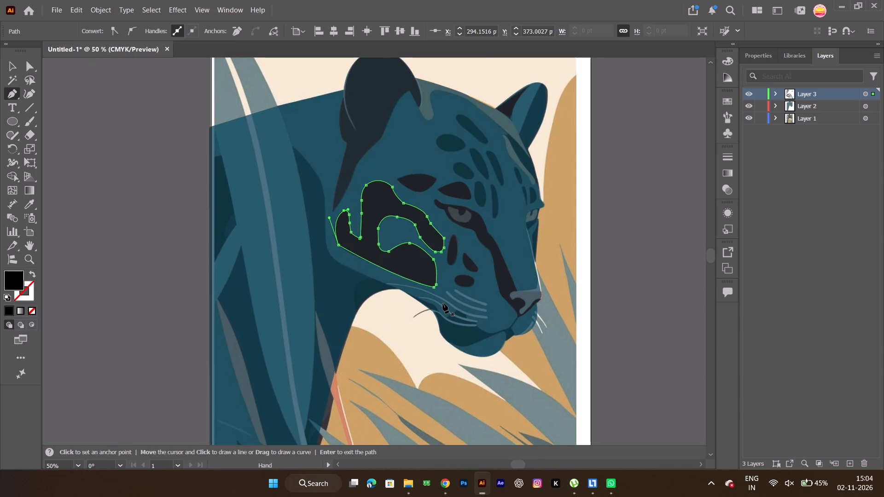
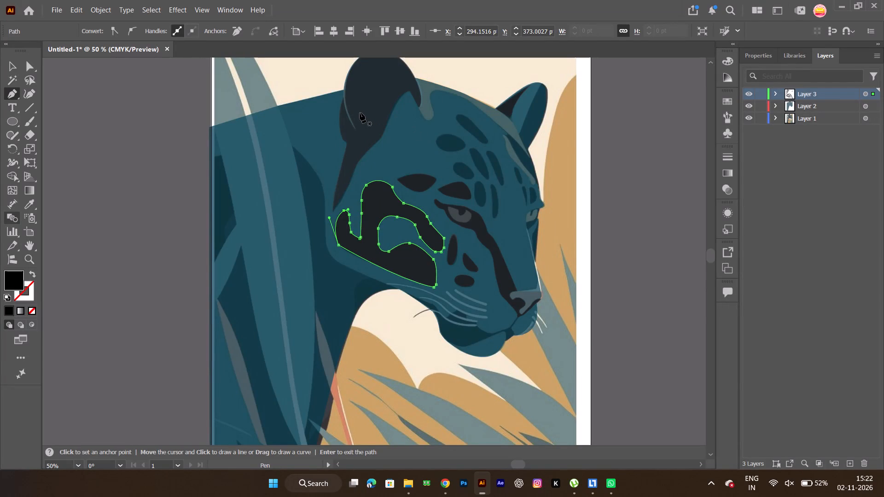
# Hide Layer 1 to check the traced shapes without the reference image, and show it again.
pyautogui.press('v')
pyautogui.click(381, 101)
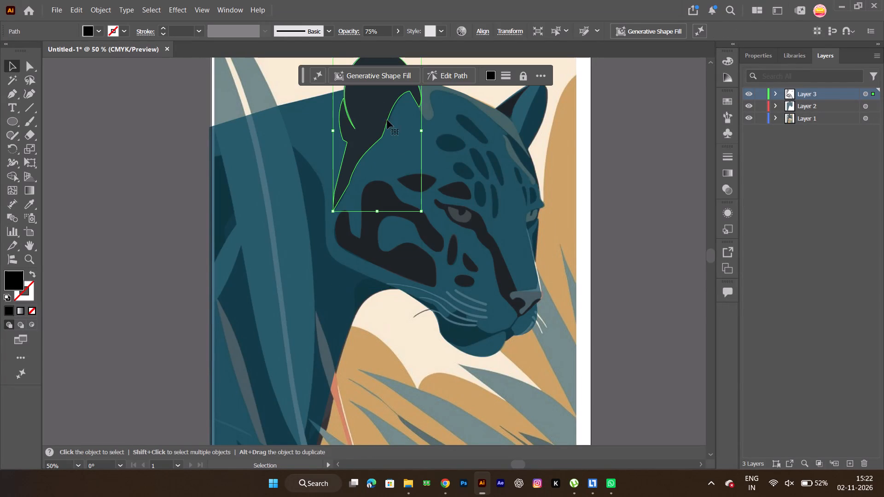
pyautogui.click(750, 119)
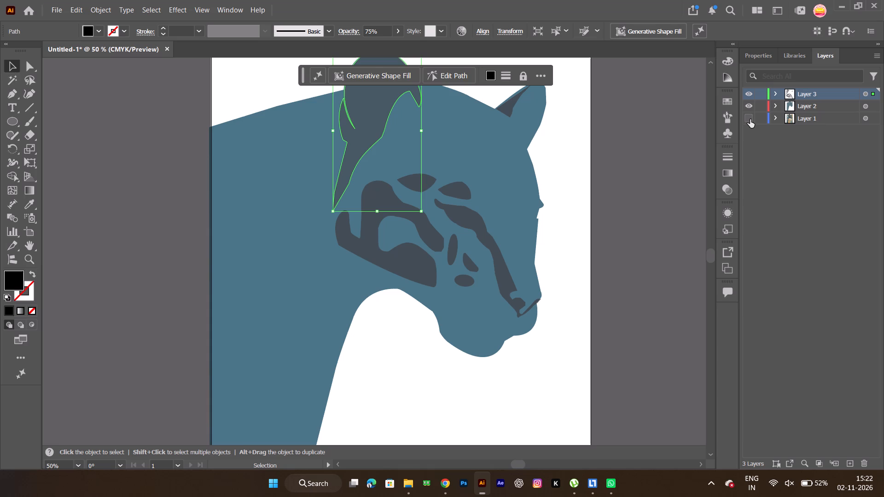
pyautogui.click(750, 119)
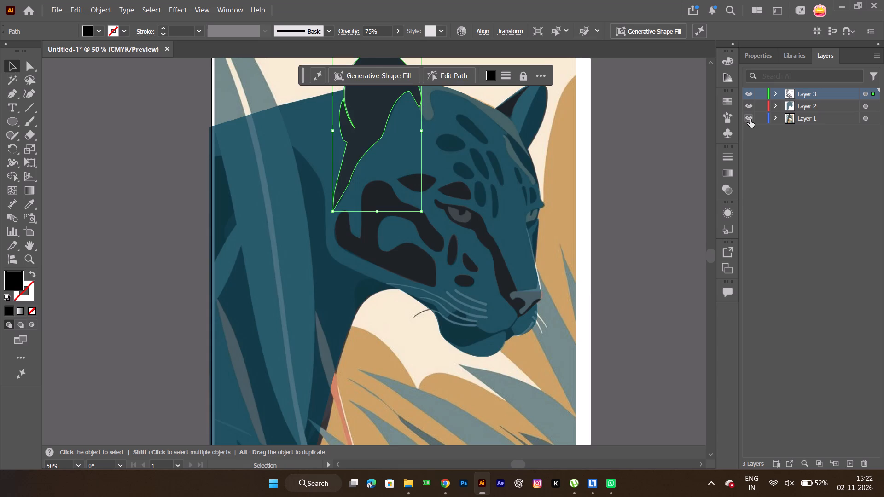
# Start the near eye's grey iris path on Layer 3 with a straight upper edge from the pupil's upper rear corner to the eye's rear corner.
pyautogui.keyDown('ctrl'); pyautogui.keyDown('alt'); pyautogui.scroll(6, 454, 223); pyautogui.keyUp('alt'); pyautogui.keyUp('ctrl')
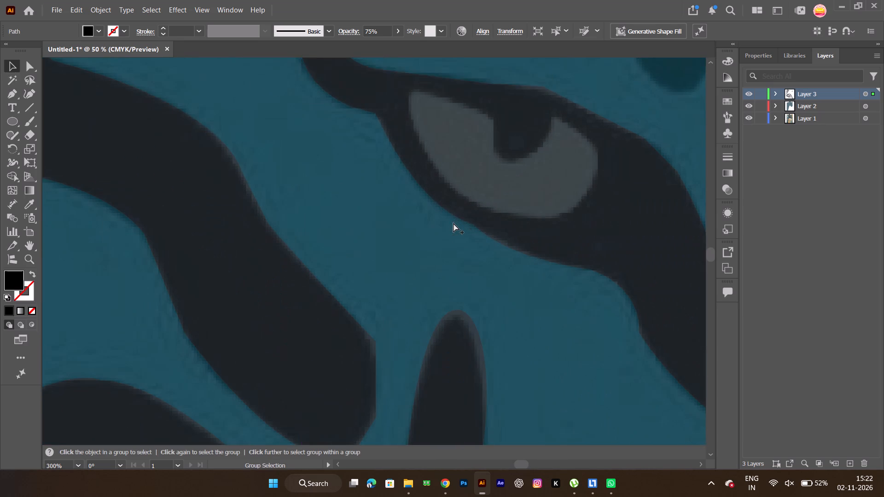
pyautogui.press('space')
pyautogui.press('space')
pyautogui.press('space')
pyautogui.press('space')
pyautogui.press('space')
pyautogui.press('space')
pyautogui.press('space')
pyautogui.press('space')
pyautogui.press('space')
pyautogui.press('space')
pyautogui.press('space')
pyautogui.press('space')
pyautogui.moveTo(526, 183); pyautogui.dragTo(451, 244)
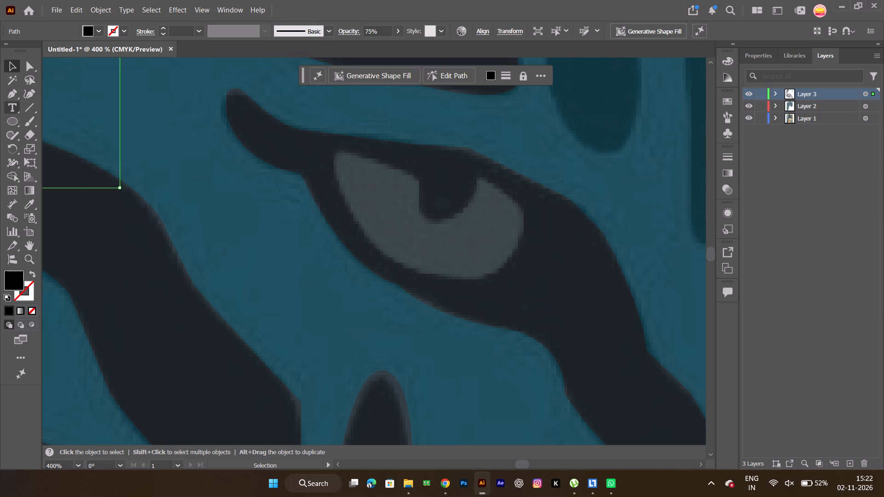
pyautogui.click(6, 92)
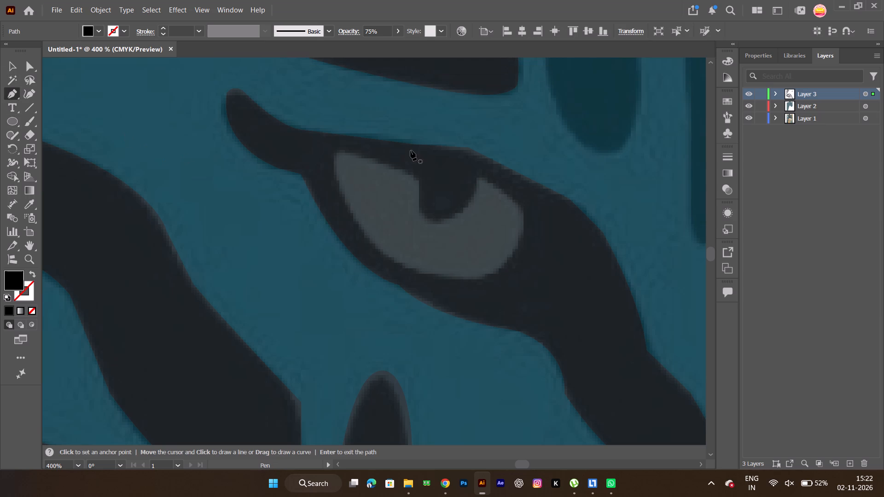
pyautogui.click(419, 181)
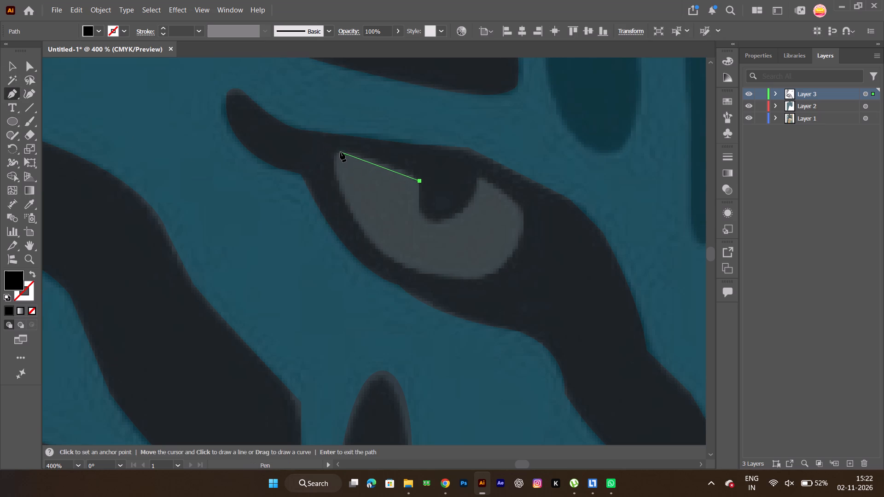
pyautogui.click(340, 152)
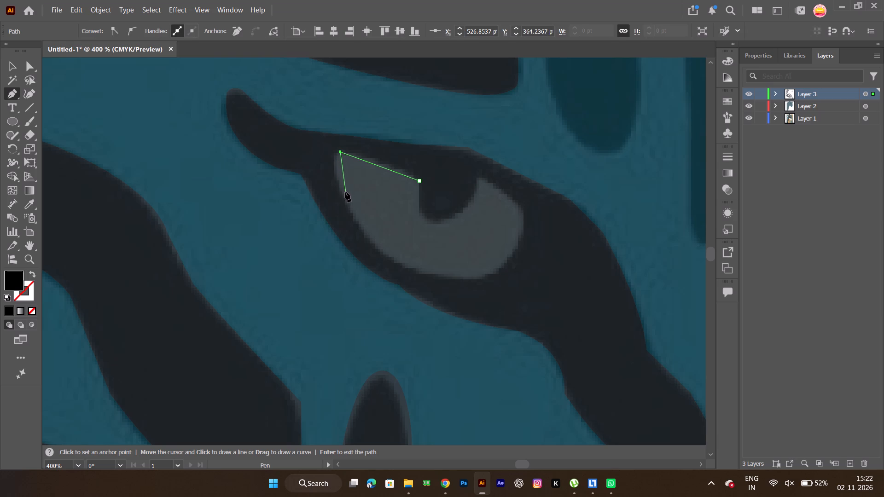
# Curve the iris path around the eye's rear corner and down along its rear side to the lower edge.
pyautogui.moveTo(342, 196); pyautogui.dragTo(360, 238)
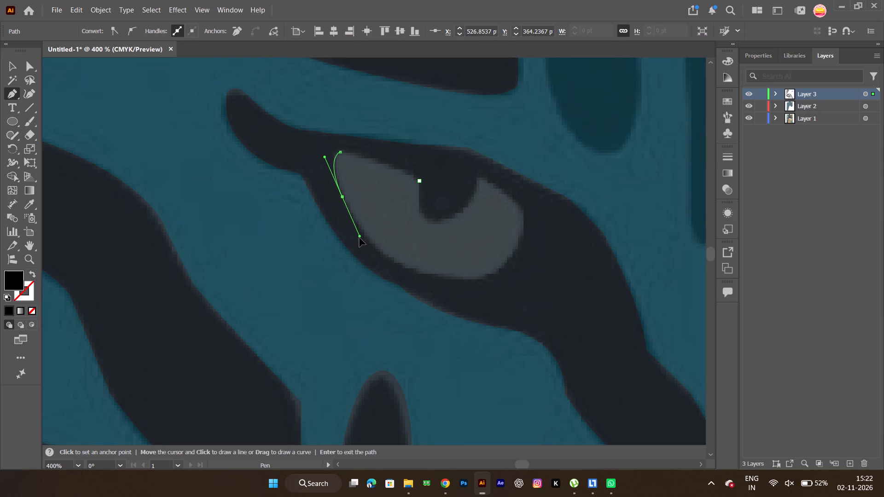
pyautogui.moveTo(360, 238); pyautogui.dragTo(359, 236)
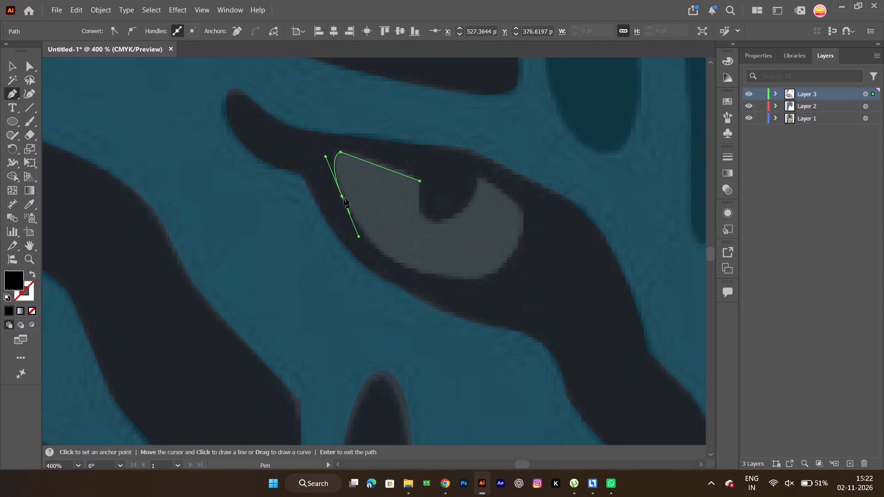
pyautogui.keyDown('alt'); pyautogui.click(343, 198); pyautogui.keyUp('alt')
pyautogui.moveTo(416, 272); pyautogui.dragTo(450, 289)
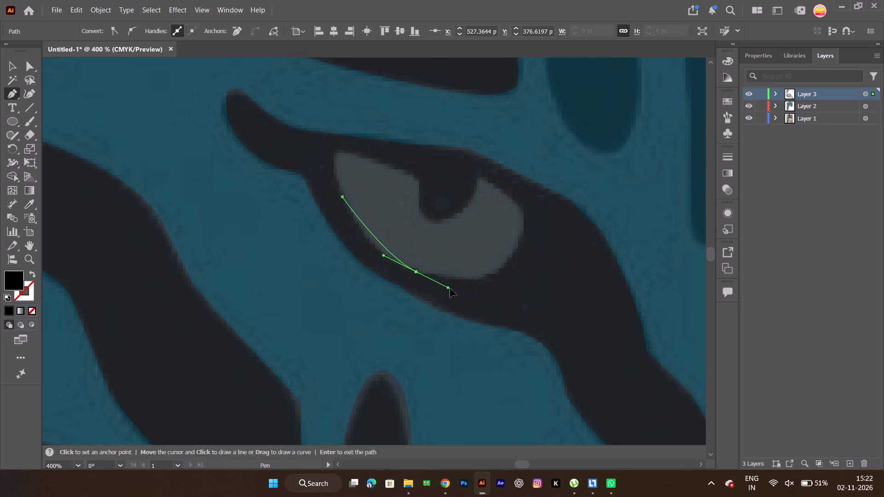
pyautogui.moveTo(450, 289); pyautogui.dragTo(458, 280)
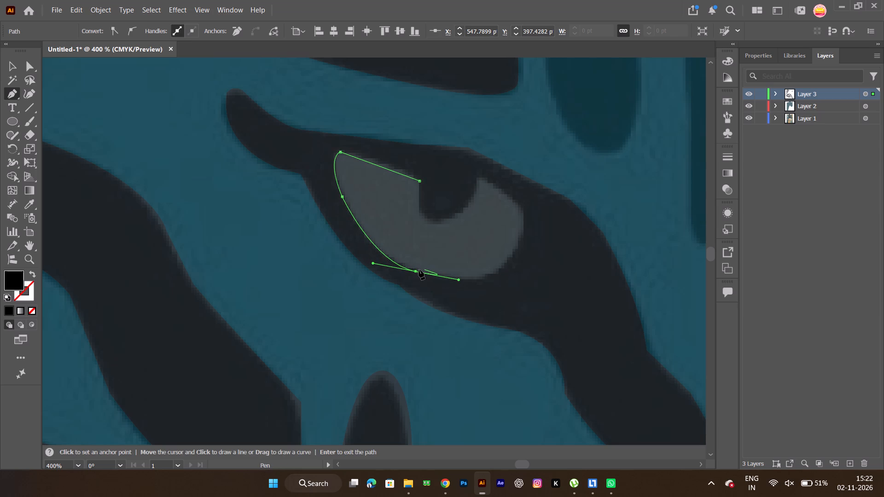
pyautogui.click(416, 271)
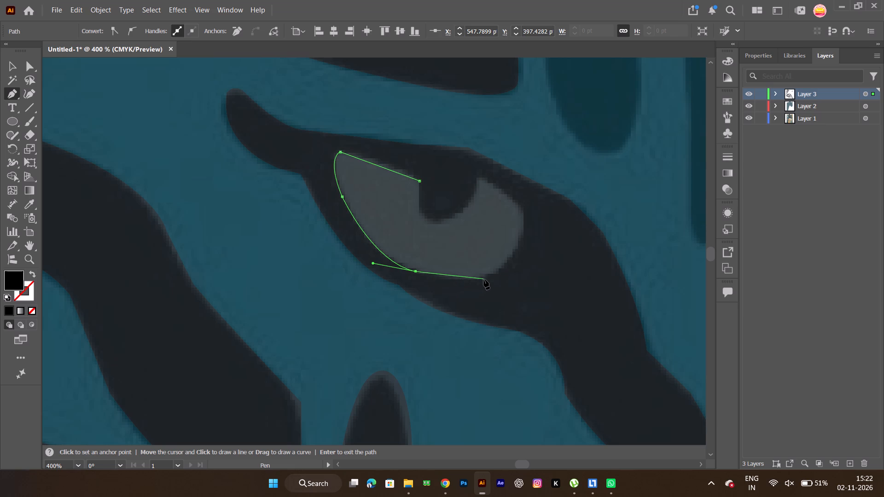
# Continue the iris path along the bottom and front edges to the pupil's upper front corner, and down the pupil's curved front side.
pyautogui.click(483, 281)
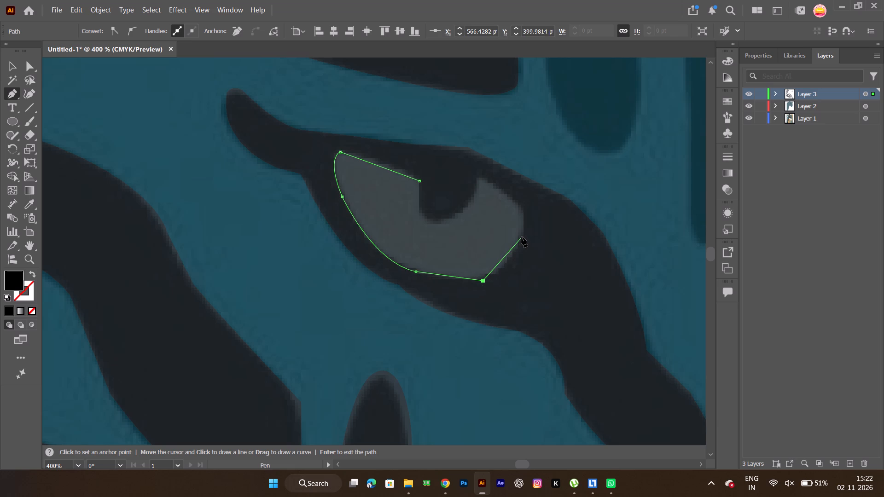
pyautogui.moveTo(524, 232); pyautogui.dragTo(530, 201)
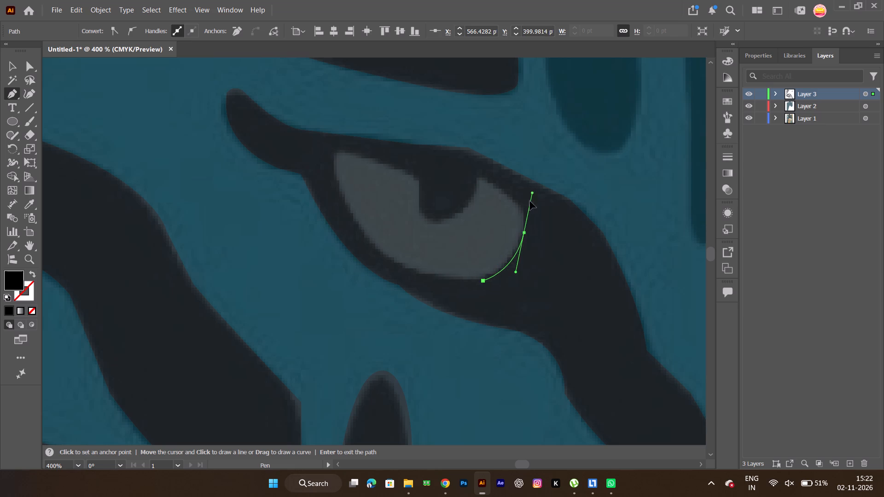
pyautogui.moveTo(530, 201); pyautogui.dragTo(526, 206)
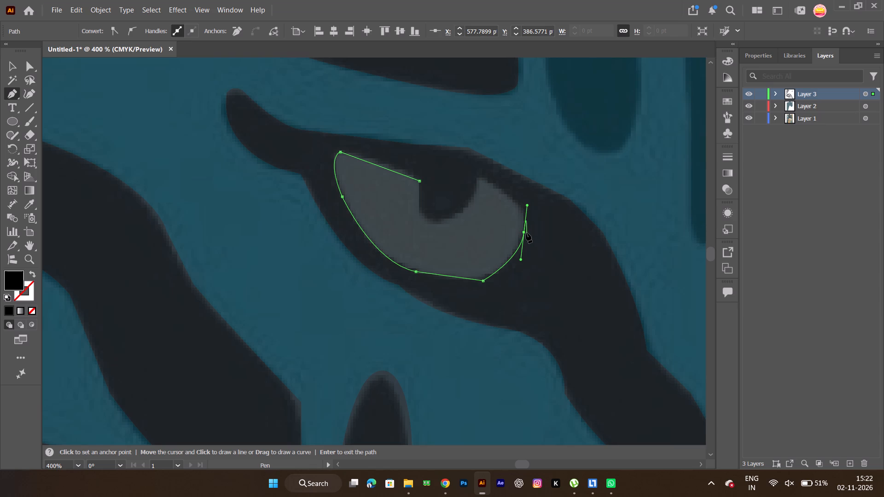
pyautogui.click(524, 233)
pyautogui.click(525, 210)
pyautogui.click(480, 177)
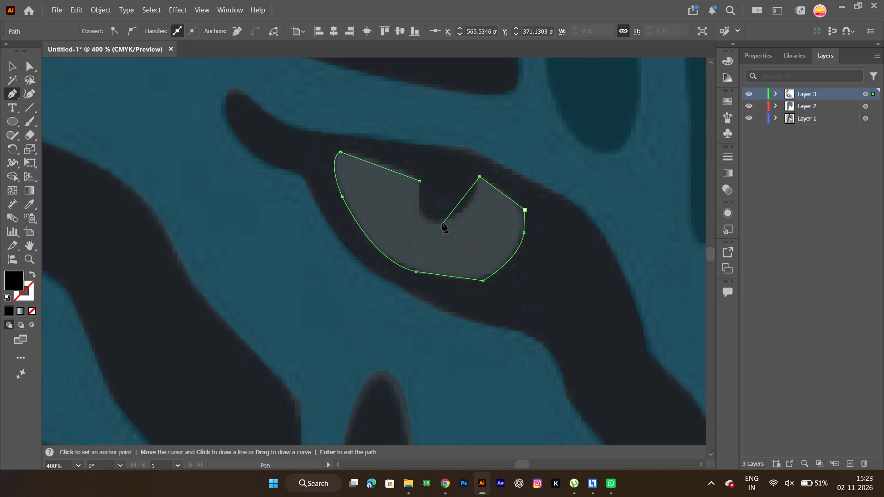
pyautogui.moveTo(442, 223); pyautogui.dragTo(408, 233)
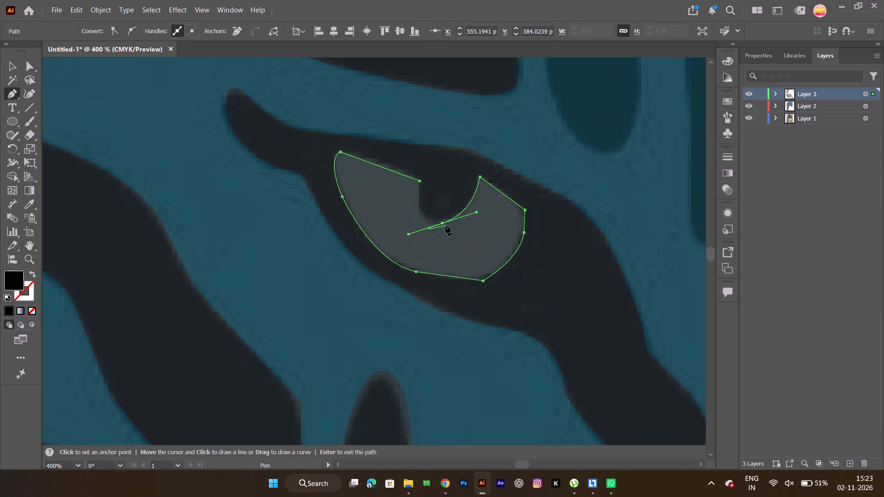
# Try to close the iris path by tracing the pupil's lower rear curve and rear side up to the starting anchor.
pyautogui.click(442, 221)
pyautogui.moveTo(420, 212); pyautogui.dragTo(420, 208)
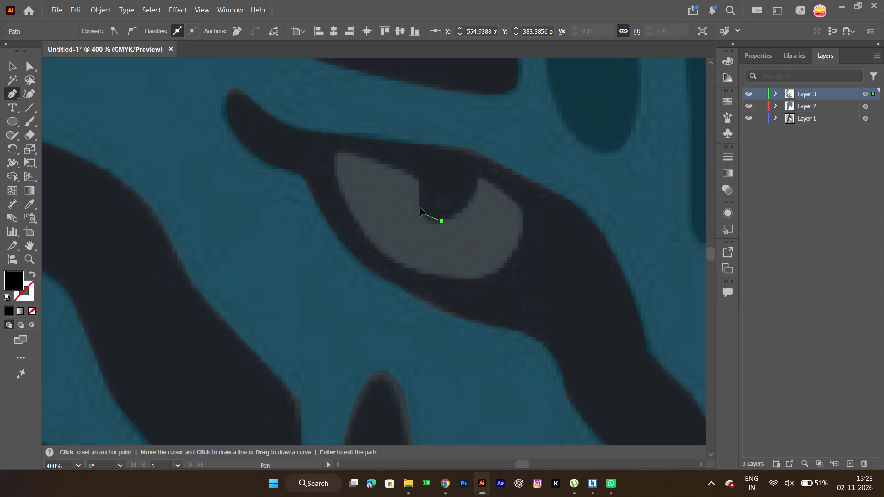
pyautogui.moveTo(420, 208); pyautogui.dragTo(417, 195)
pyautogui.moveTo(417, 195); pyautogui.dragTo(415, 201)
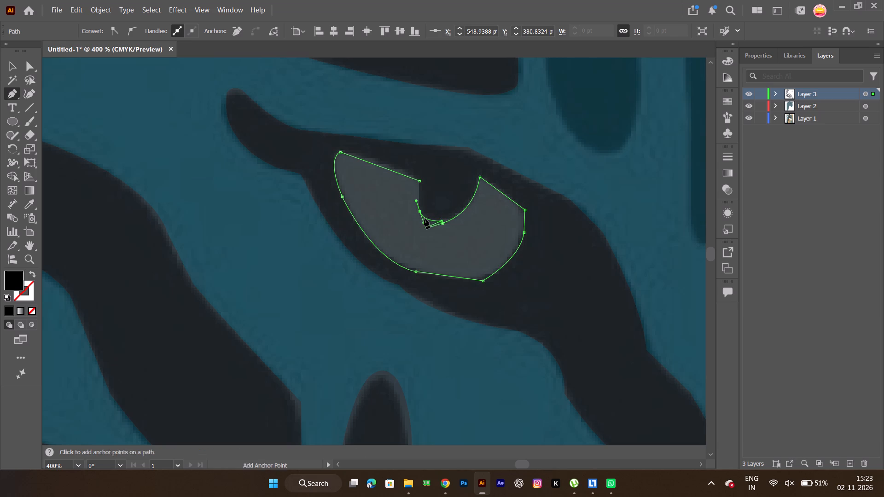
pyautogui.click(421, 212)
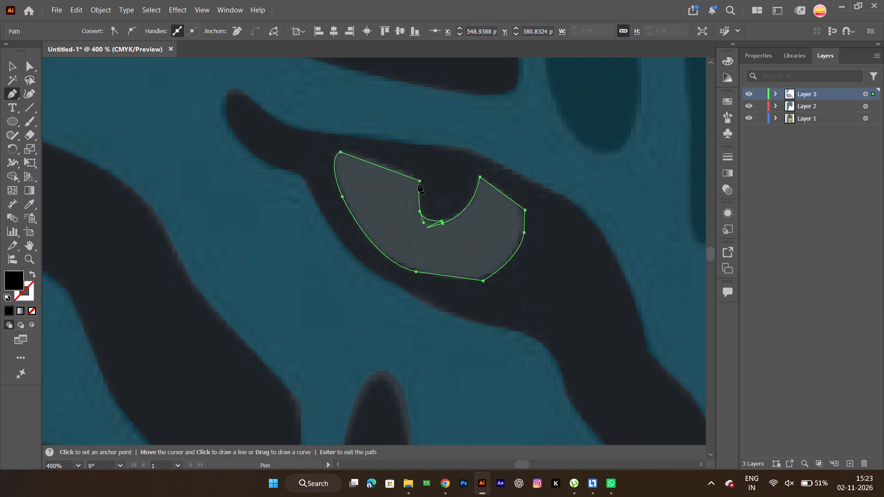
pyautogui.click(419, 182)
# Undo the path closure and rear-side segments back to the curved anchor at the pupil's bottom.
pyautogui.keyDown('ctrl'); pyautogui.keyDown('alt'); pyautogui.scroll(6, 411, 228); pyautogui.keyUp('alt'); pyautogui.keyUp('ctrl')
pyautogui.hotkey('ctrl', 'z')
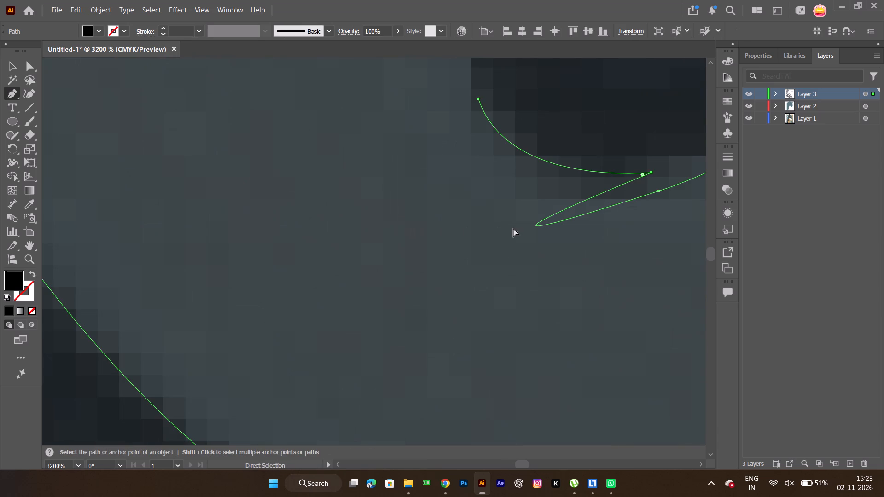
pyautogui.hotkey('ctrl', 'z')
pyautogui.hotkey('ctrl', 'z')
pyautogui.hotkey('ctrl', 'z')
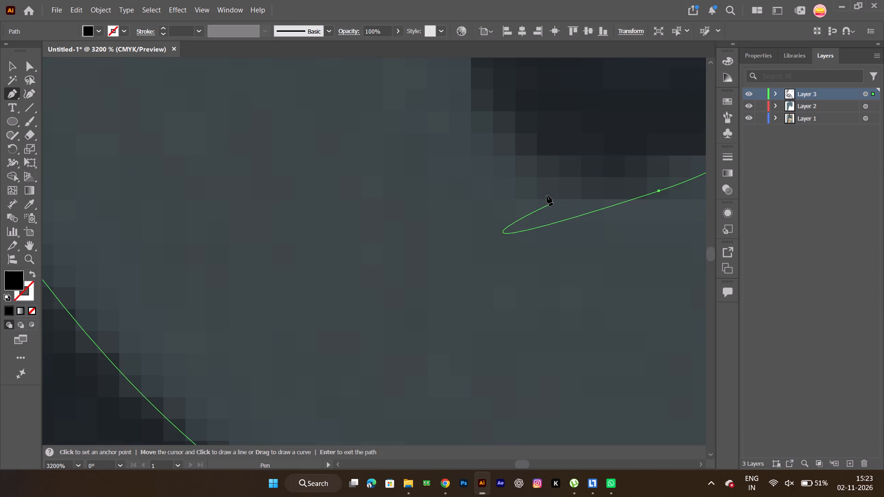
# Convert the last iris anchor at the pupil's bottom to a corner by removing its outgoing handle.
pyautogui.press('space')
pyautogui.press('space')
pyautogui.press('space')
pyautogui.press('space')
pyautogui.press('space')
pyautogui.press('space')
pyautogui.moveTo(327, 123); pyautogui.dragTo(0, 153)
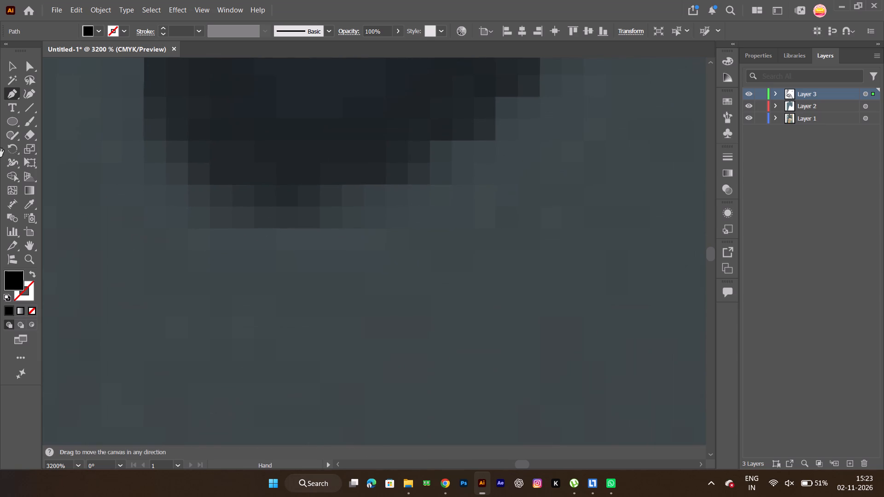
pyautogui.keyDown('alt'); pyautogui.click(331, 221); pyautogui.keyUp('alt')
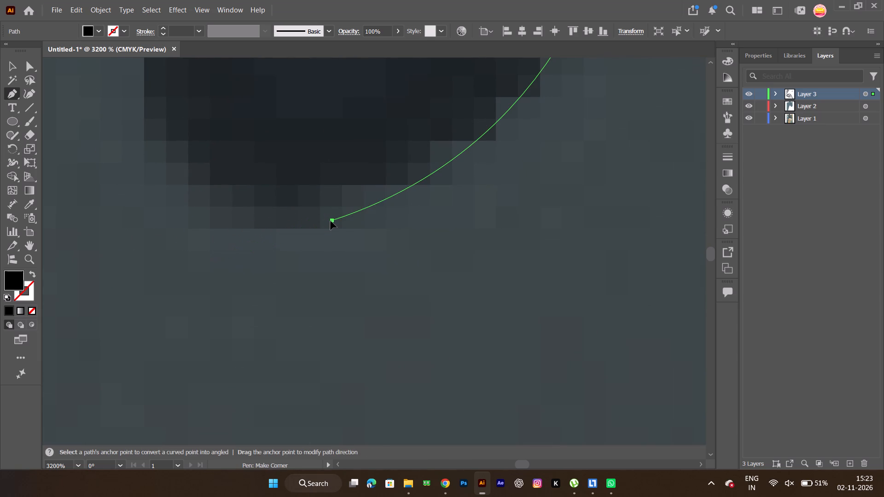
# Trace the pupil's bottom, angled lower rear corner and rear side with straight segments, closing the iris path at its starting anchor.
pyautogui.press('space')
pyautogui.press('space')
pyautogui.press('space')
pyautogui.press('space')
pyautogui.press('space')
pyautogui.press('space')
pyautogui.moveTo(314, 190); pyautogui.dragTo(477, 223)
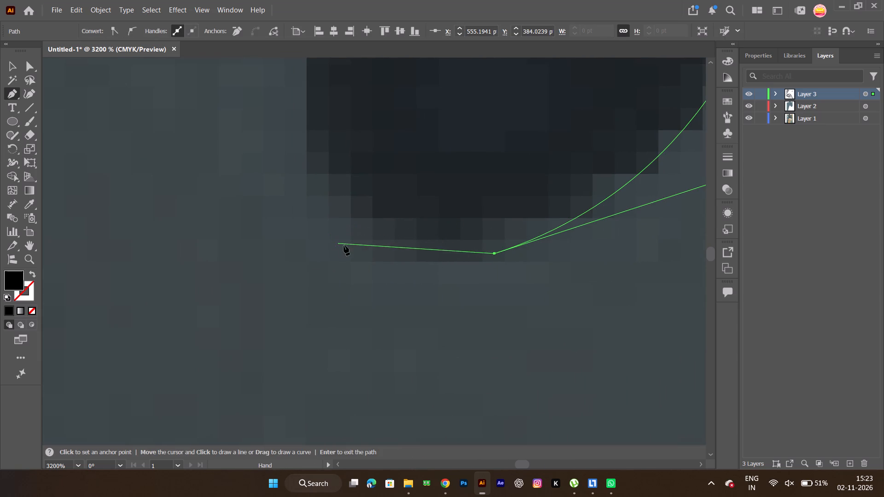
pyautogui.click(346, 252)
pyautogui.press('space')
pyautogui.press('space')
pyautogui.press('space')
pyautogui.press('space')
pyautogui.moveTo(349, 195); pyautogui.dragTo(377, 272)
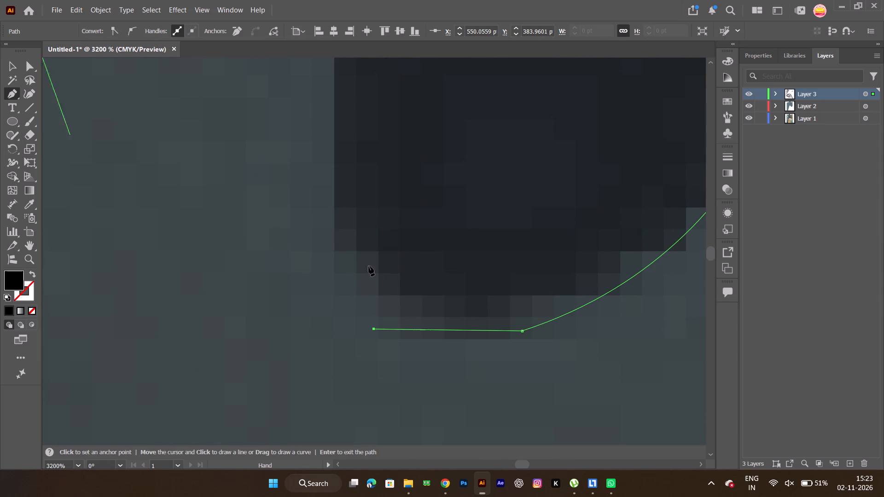
pyautogui.click(332, 251)
pyautogui.press('space')
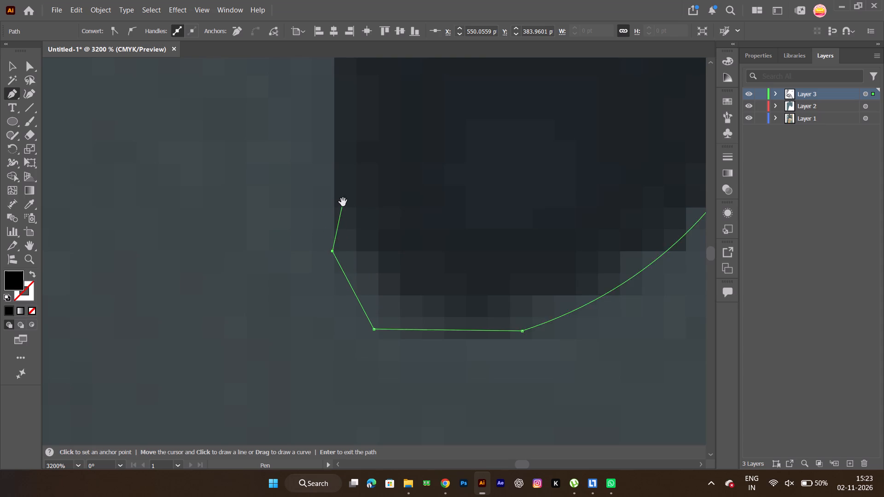
pyautogui.moveTo(343, 202); pyautogui.dragTo(359, 258)
pyautogui.keyDown('ctrl'); pyautogui.keyDown('alt'); pyautogui.scroll(-3, 359, 256); pyautogui.keyUp('alt'); pyautogui.keyUp('ctrl')
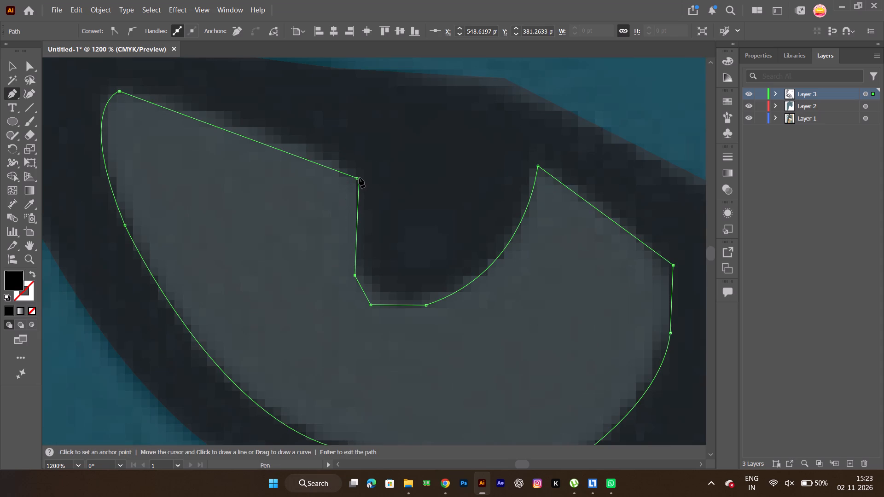
pyautogui.click(358, 178)
# Expand Layer 3 and move the dark near-eye marking path directly beneath the iris path in the stacking order.
pyautogui.click(773, 95)
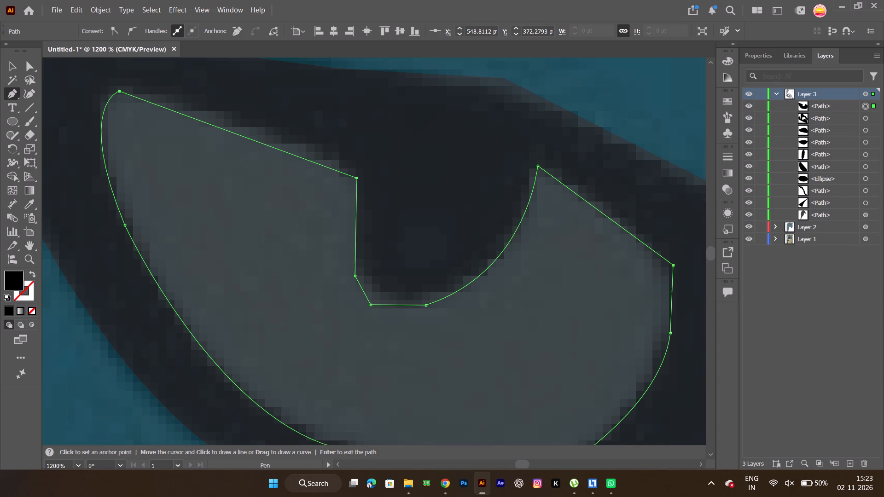
pyautogui.click(826, 108)
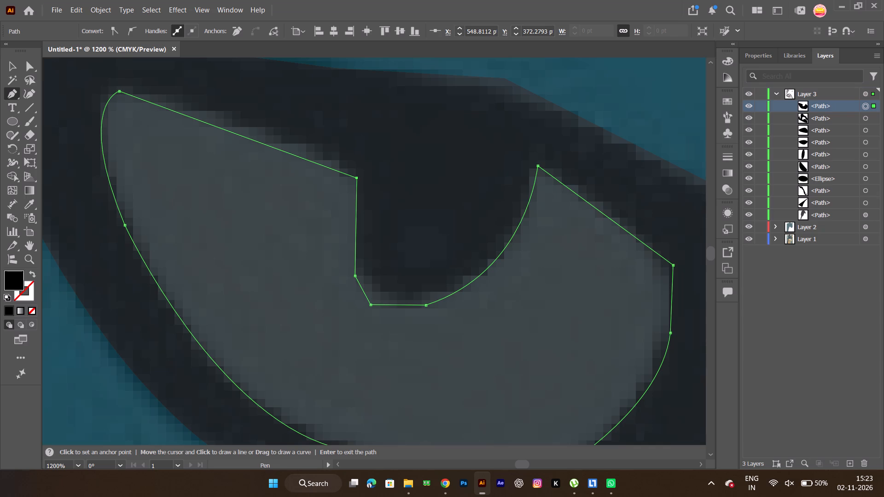
pyautogui.press('v')
pyautogui.click(636, 176)
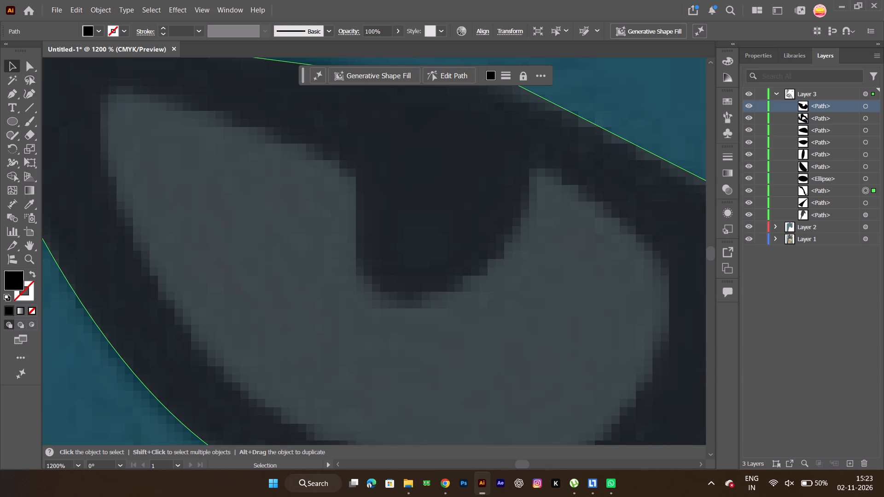
pyautogui.moveTo(815, 191); pyautogui.dragTo(825, 111)
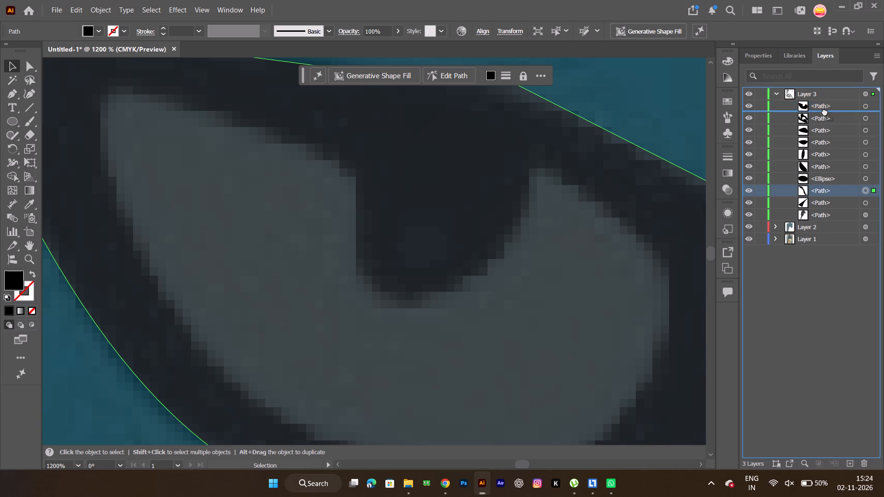
pyautogui.moveTo(825, 111); pyautogui.dragTo(825, 113)
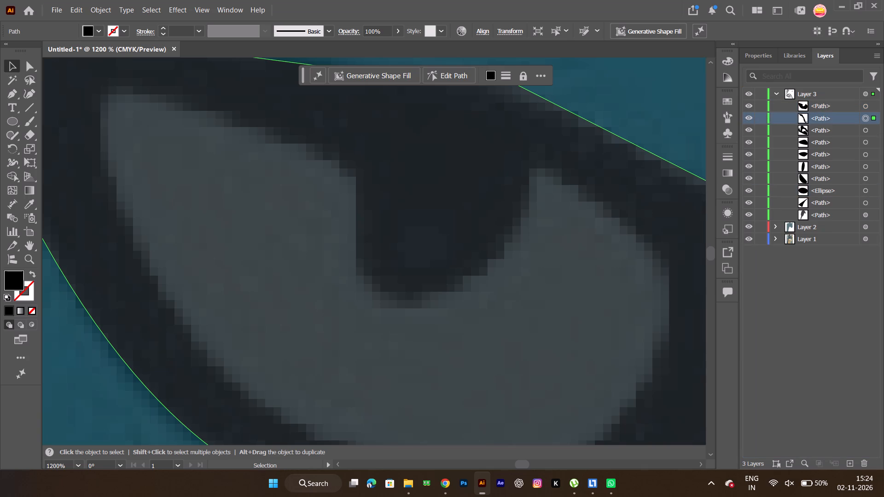
# Fill the near eye's iris shape on Layer 3 with the white swatch.
pyautogui.keyDown('ctrl'); pyautogui.keyDown('alt'); pyautogui.scroll(-5, 655, 219); pyautogui.keyUp('alt'); pyautogui.keyUp('ctrl')
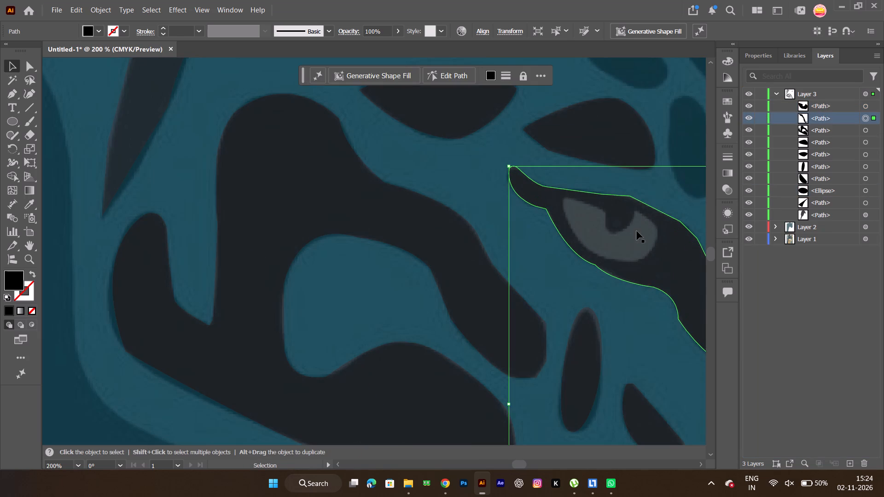
pyautogui.click(863, 105)
pyautogui.click(644, 237)
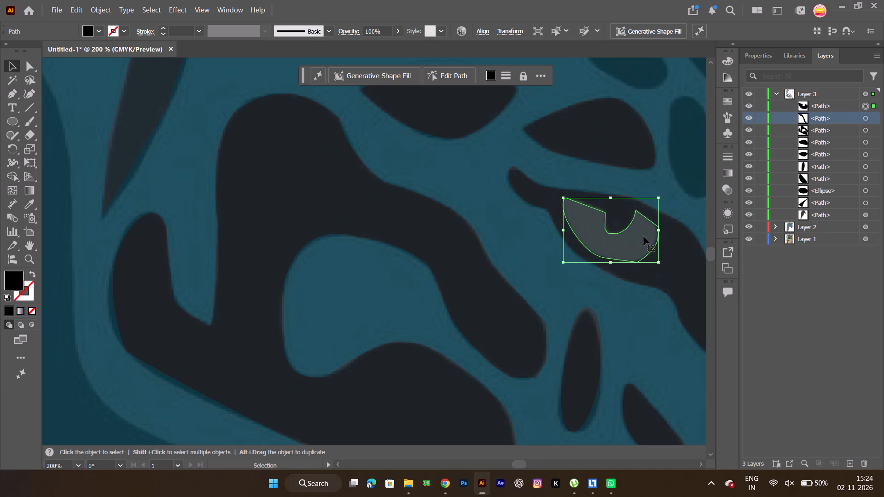
pyautogui.click(12, 281)
pyautogui.doubleClick(87, 30)
pyautogui.click(87, 30)
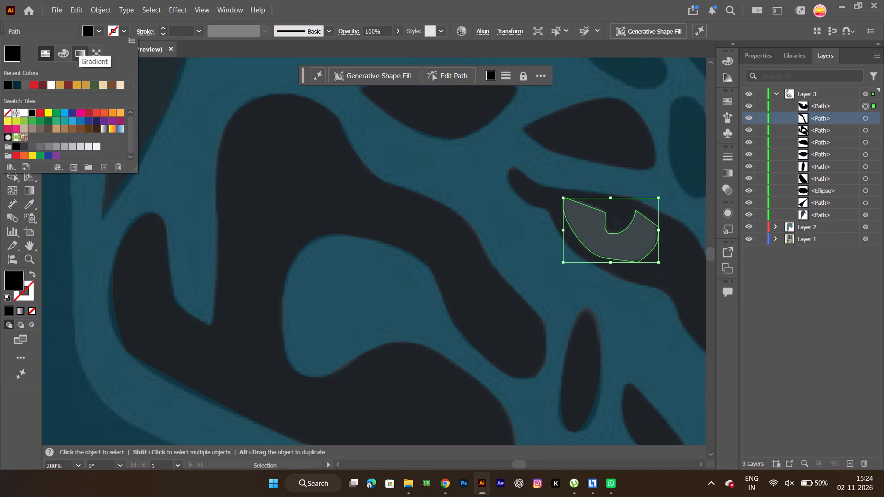
pyautogui.click(22, 113)
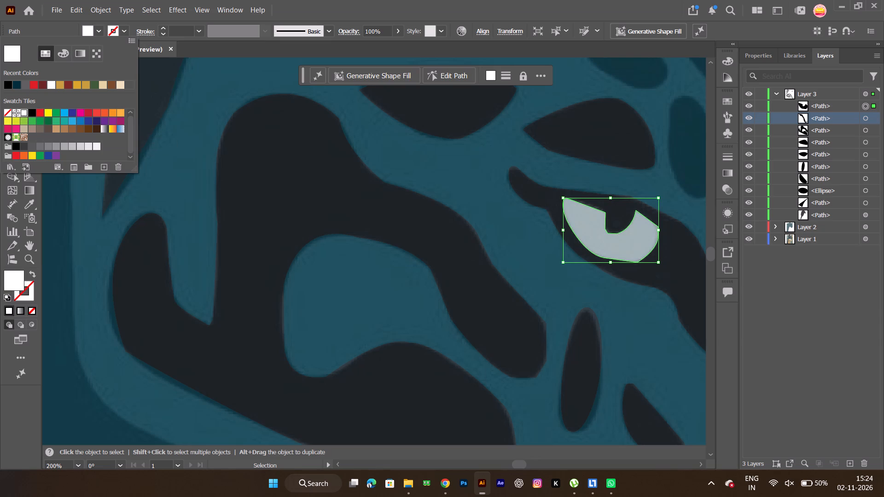
pyautogui.click(198, 98)
# Examine the iris fill against the surrounding eye marking, face shape and forehead spots.
pyautogui.keyDown('ctrl'); pyautogui.keyDown('alt'); pyautogui.scroll(-1, 395, 228); pyautogui.keyUp('alt'); pyautogui.keyUp('ctrl')
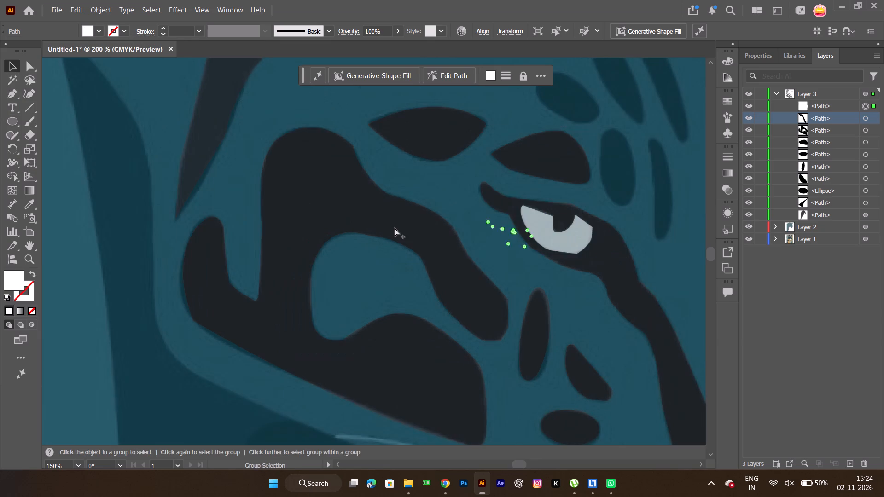
pyautogui.press('space')
pyautogui.press('space')
pyautogui.press('space')
pyautogui.moveTo(465, 247); pyautogui.dragTo(424, 259)
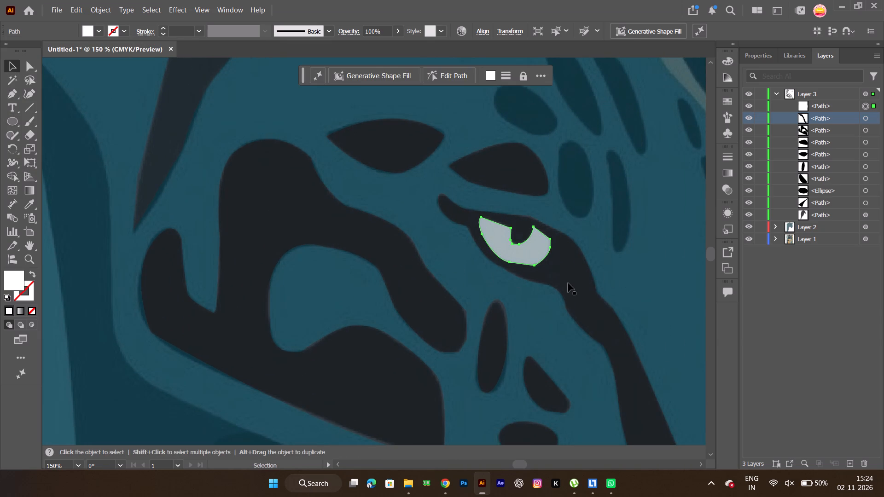
pyautogui.click(566, 285)
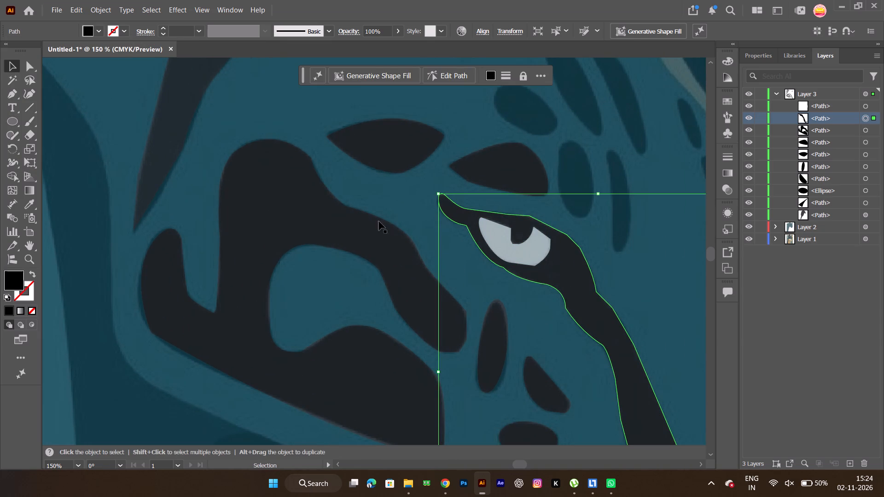
pyautogui.click(347, 193)
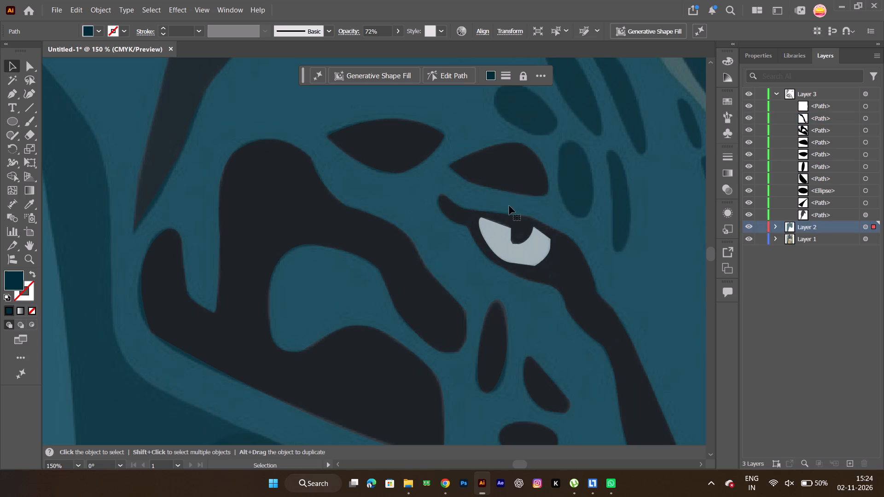
pyautogui.press('space')
pyautogui.press('space')
pyautogui.press('space')
pyautogui.press('space')
pyautogui.moveTo(572, 214); pyautogui.dragTo(504, 271)
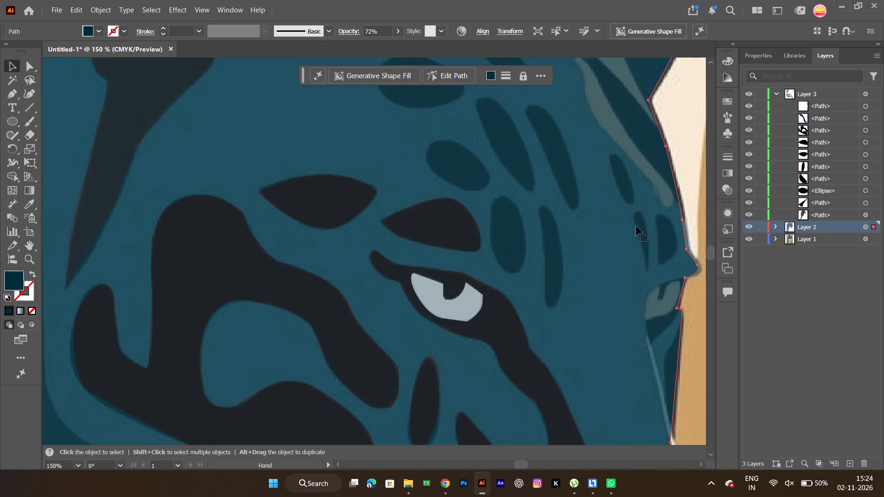
# On Layer 3, start tracing the dark teal oval spot just above the near eye's brow marking with straight Pen segments along its upper edge.
pyautogui.click(862, 97)
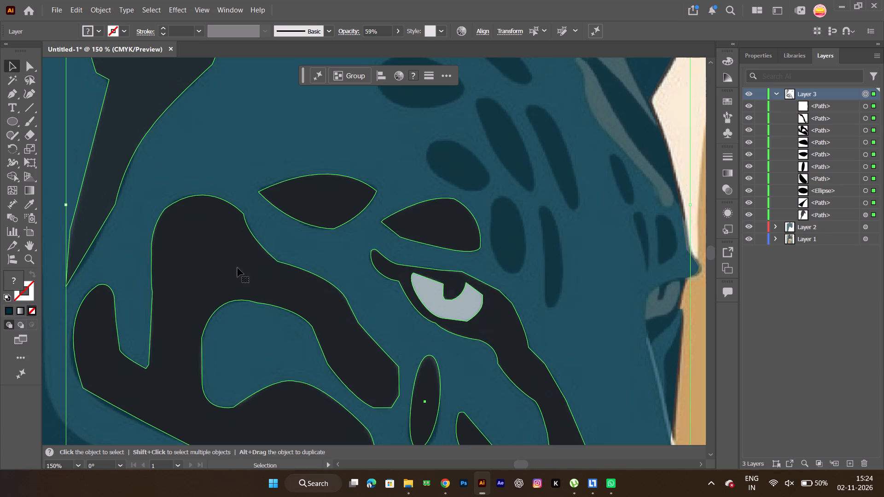
pyautogui.press('space')
pyautogui.press('space')
pyautogui.press('space')
pyautogui.press('space')
pyautogui.press('space')
pyautogui.press('space')
pyautogui.press('space')
pyautogui.press('space')
pyautogui.moveTo(462, 261); pyautogui.dragTo(388, 347)
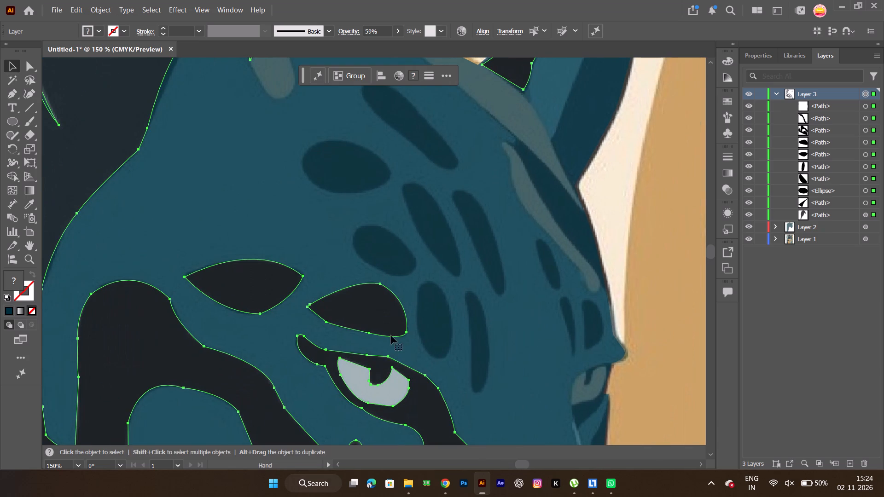
pyautogui.click(12, 97)
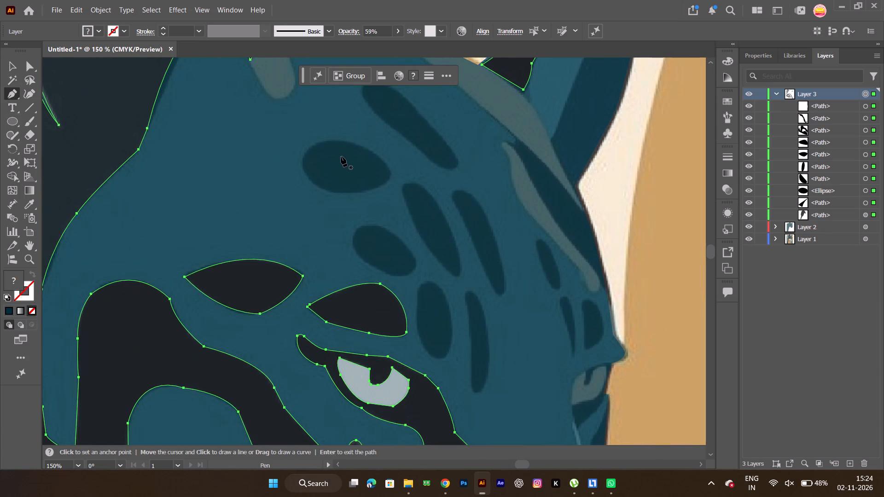
pyautogui.press('space')
pyautogui.press('space')
pyautogui.press('space')
pyautogui.press('space')
pyautogui.press('space')
pyautogui.press('space')
pyautogui.press('space')
pyautogui.press('space')
pyautogui.press('space')
pyautogui.press('space')
pyautogui.moveTo(340, 157); pyautogui.dragTo(342, 269)
pyautogui.press('space')
pyautogui.press('space')
pyautogui.press('space')
pyautogui.press('space')
pyautogui.press('space')
pyautogui.press('space')
pyautogui.moveTo(344, 303); pyautogui.dragTo(334, 277)
pyautogui.keyDown('ctrl'); pyautogui.keyDown('alt'); pyautogui.scroll(5, 334, 277); pyautogui.keyUp('alt'); pyautogui.keyUp('ctrl')
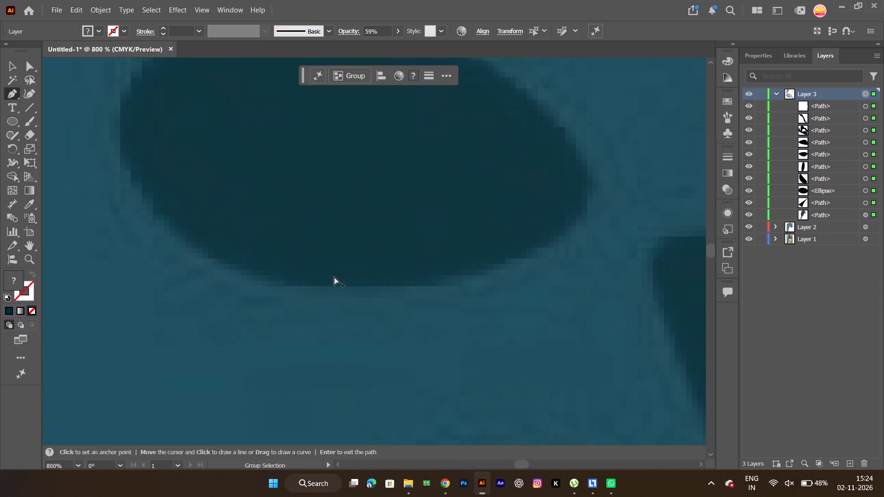
pyautogui.keyDown('ctrl'); pyautogui.keyDown('alt'); pyautogui.scroll(-1, 334, 277); pyautogui.keyUp('alt'); pyautogui.keyUp('ctrl')
pyautogui.press('space')
pyautogui.press('space')
pyautogui.press('space')
pyautogui.press('space')
pyautogui.moveTo(422, 295); pyautogui.dragTo(332, 212)
pyautogui.keyDown('ctrl'); pyautogui.scroll(-2, 332, 212); pyautogui.keyUp('ctrl')
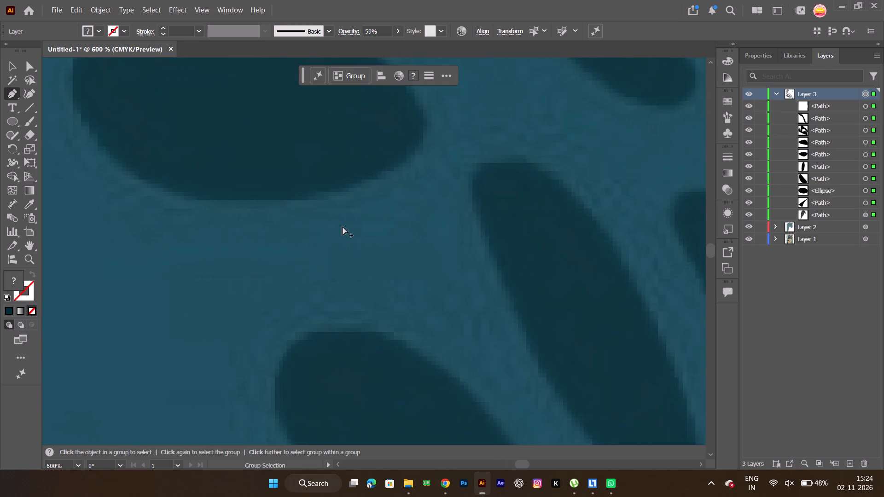
pyautogui.keyDown('ctrl'); pyautogui.scroll(-2, 343, 226); pyautogui.keyUp('ctrl')
pyautogui.keyDown('ctrl'); pyautogui.keyDown('alt'); pyautogui.scroll(3, 382, 285); pyautogui.keyUp('alt'); pyautogui.keyUp('ctrl')
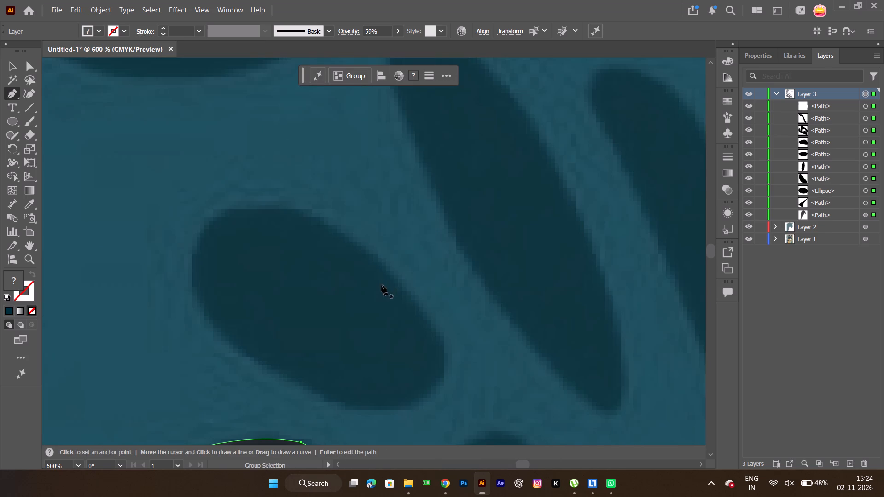
pyautogui.click(376, 257)
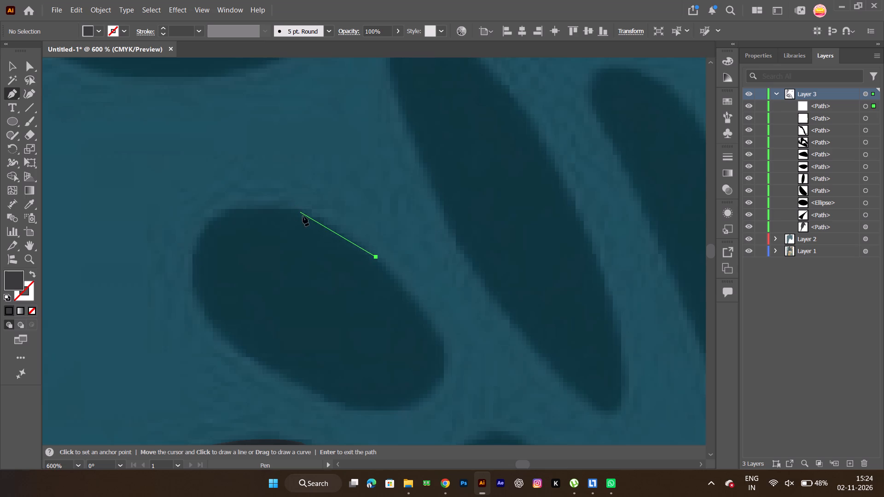
pyautogui.click(307, 215)
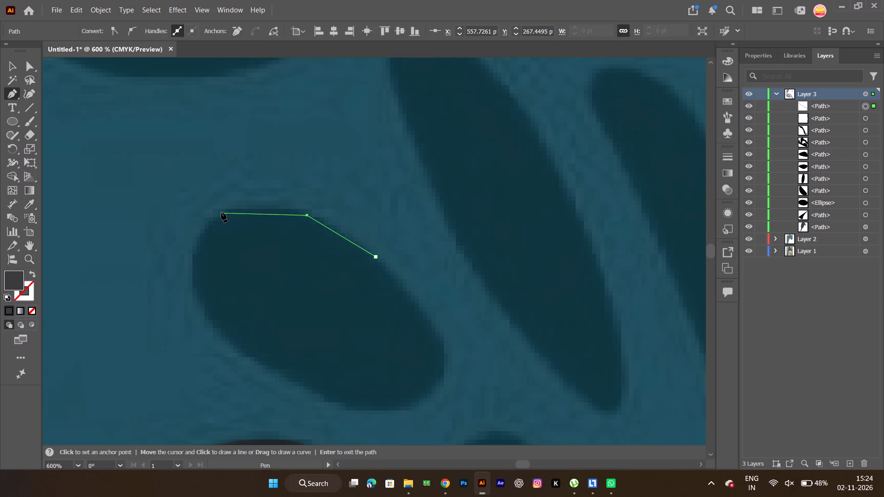
pyautogui.click(221, 212)
pyautogui.press('space')
pyautogui.press('space')
pyautogui.press('space')
pyautogui.press('space')
pyautogui.press('space')
pyautogui.press('space')
pyautogui.press('space')
pyautogui.press('space')
pyautogui.moveTo(213, 311); pyautogui.dragTo(193, 228)
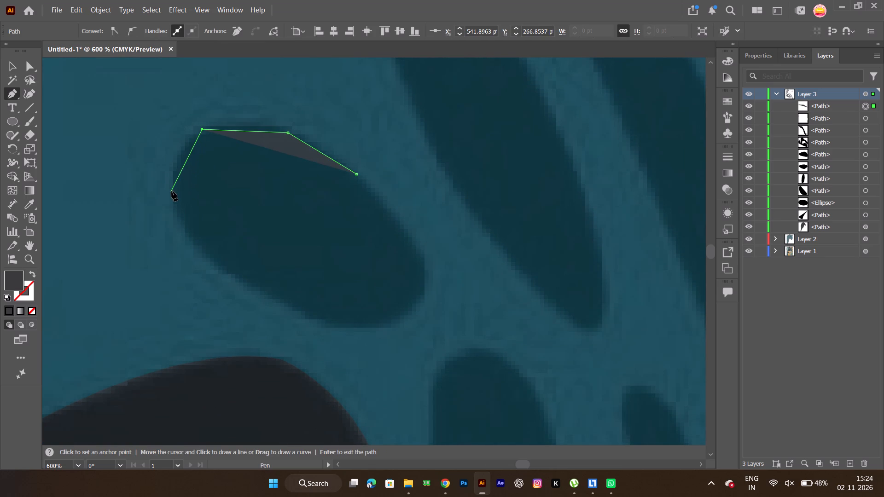
# Continue the Pen outline around the oval spot's lower edge, curving its near side, and close the path at its starting anchor.
pyautogui.click(174, 167)
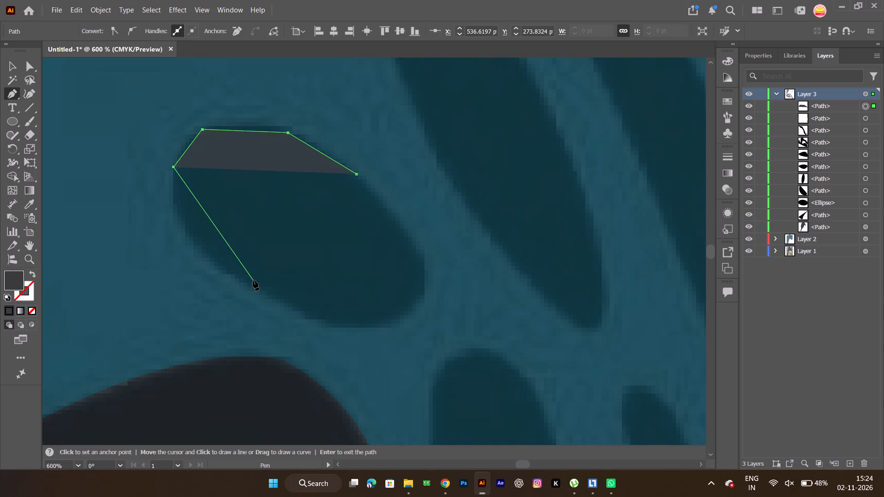
pyautogui.moveTo(253, 280); pyautogui.dragTo(350, 329)
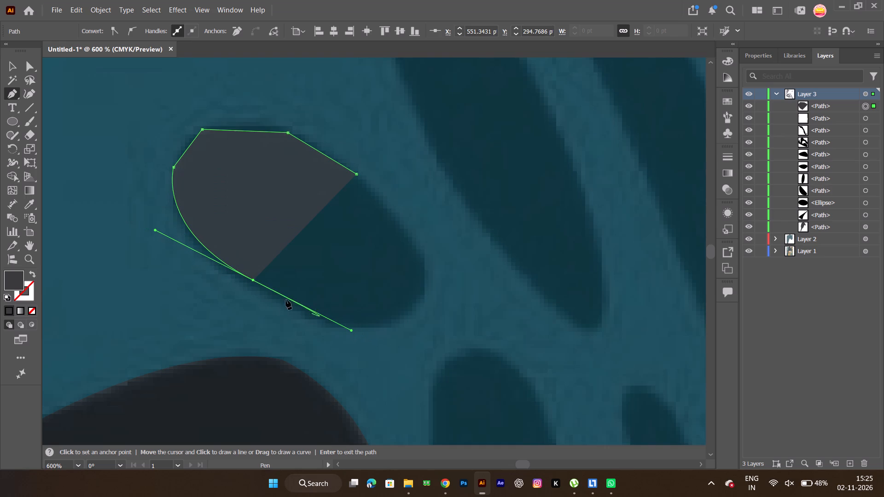
pyautogui.click(254, 279)
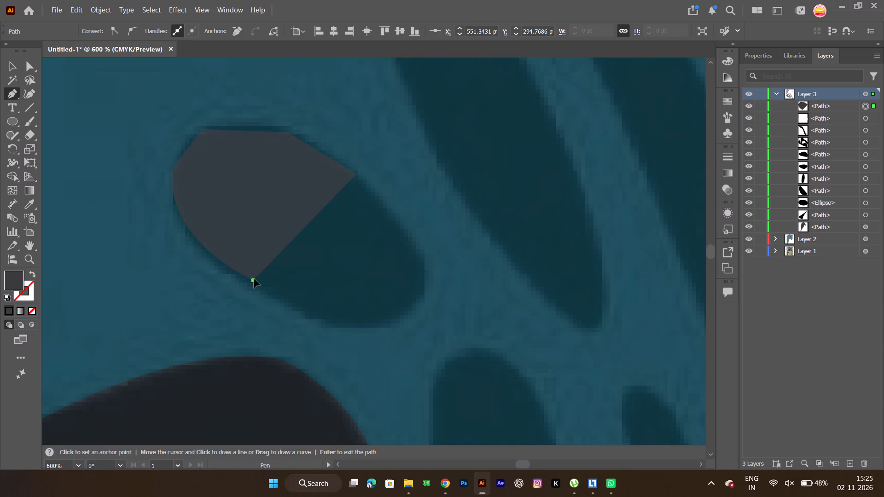
pyautogui.click(325, 319)
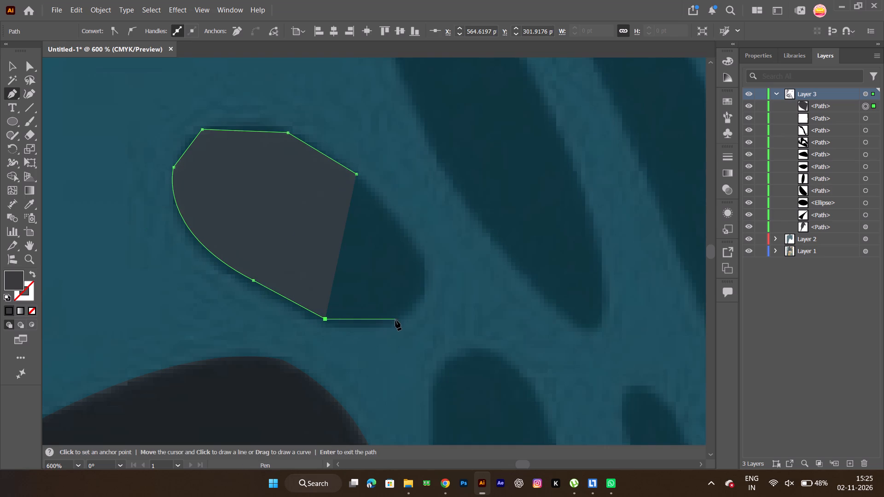
pyautogui.click(388, 326)
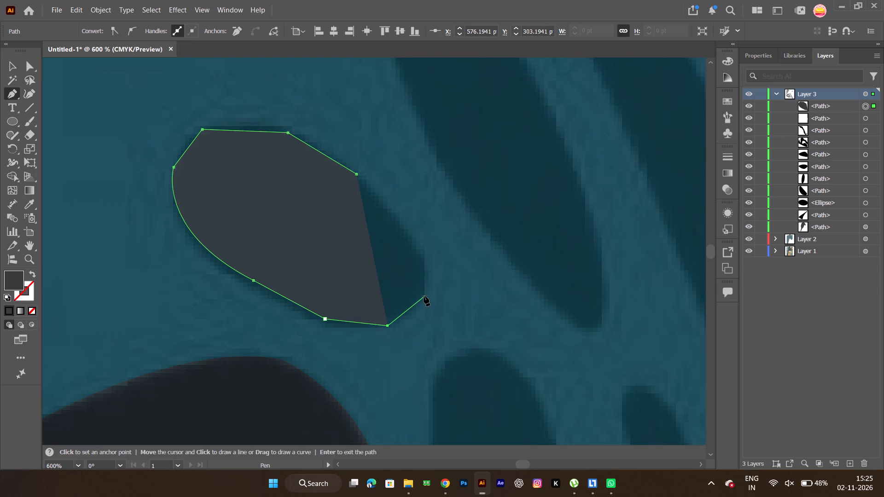
pyautogui.click(424, 296)
pyautogui.click(426, 260)
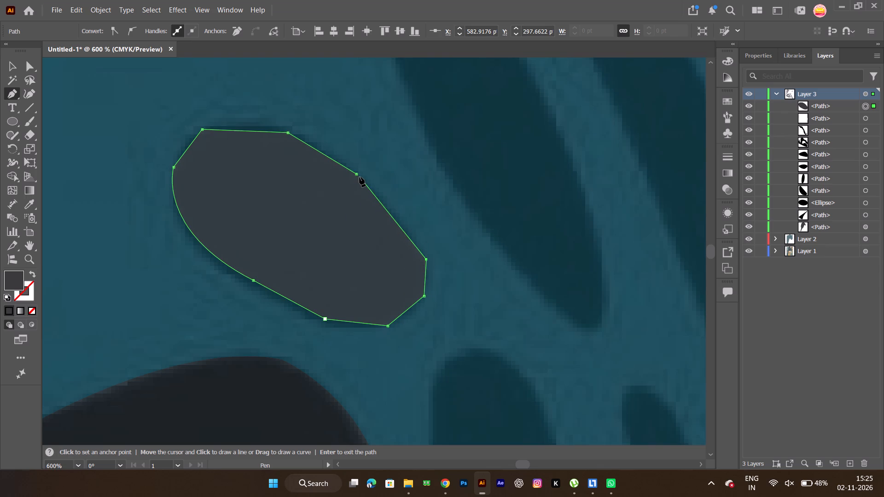
pyautogui.click(357, 175)
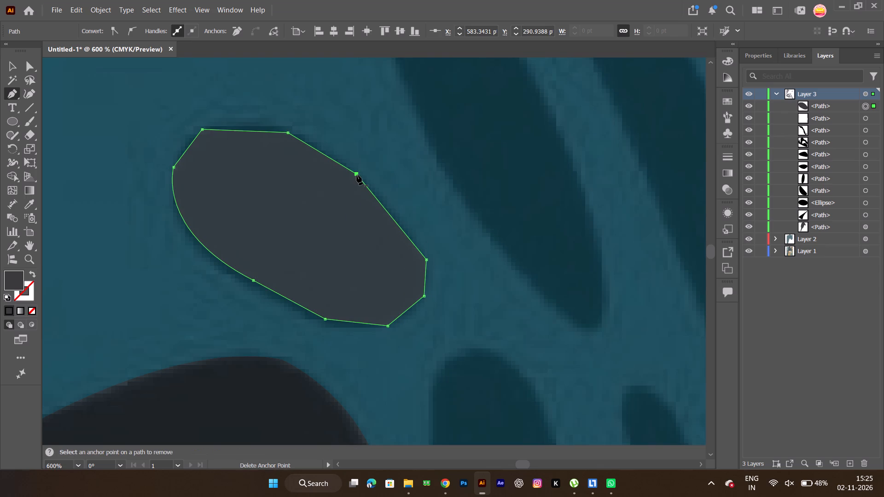
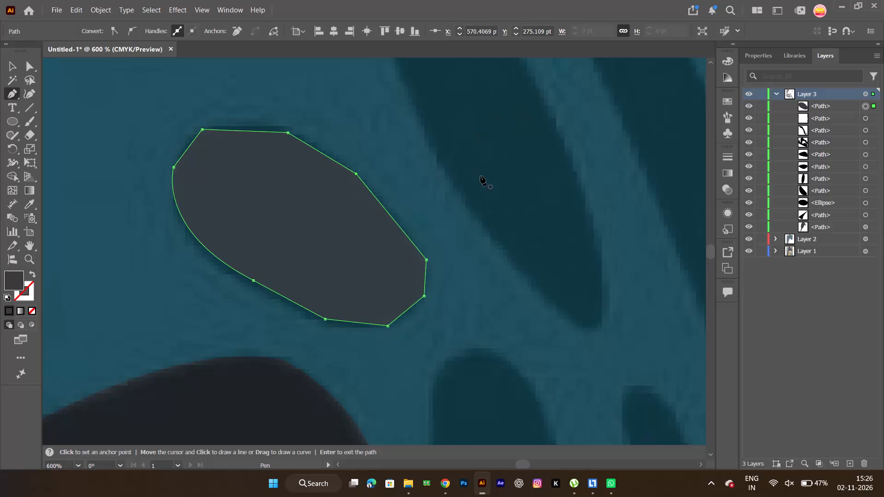
# On Layer 3, start tracing the long slanted dark teal spot beside the traced oval with the Pen tool, curving down its edge nearest the oval.
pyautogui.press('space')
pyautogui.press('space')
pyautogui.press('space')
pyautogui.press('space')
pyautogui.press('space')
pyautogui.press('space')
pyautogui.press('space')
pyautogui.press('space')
pyautogui.moveTo(478, 169); pyautogui.dragTo(375, 342)
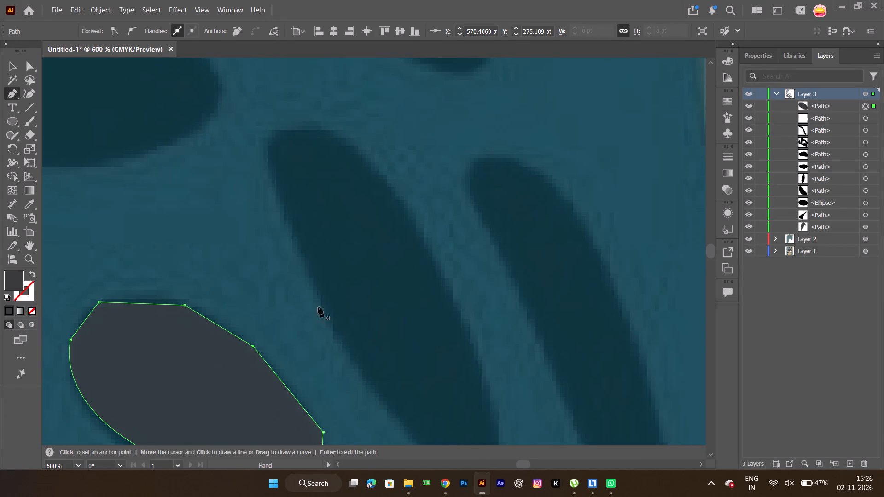
pyautogui.click(269, 144)
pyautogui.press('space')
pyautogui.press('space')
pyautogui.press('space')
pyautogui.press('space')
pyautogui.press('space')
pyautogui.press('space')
pyautogui.moveTo(302, 279); pyautogui.dragTo(289, 220)
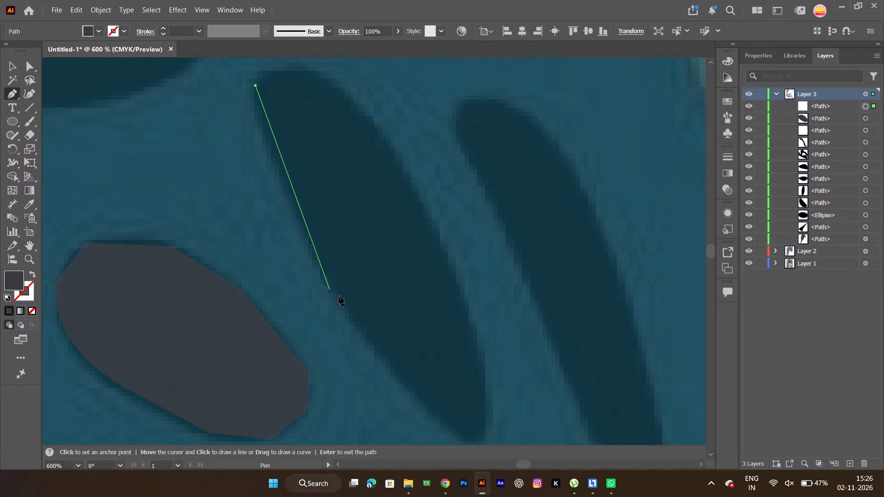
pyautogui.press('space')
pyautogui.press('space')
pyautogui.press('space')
pyautogui.moveTo(345, 300); pyautogui.dragTo(337, 281)
pyautogui.moveTo(317, 265); pyautogui.dragTo(344, 314)
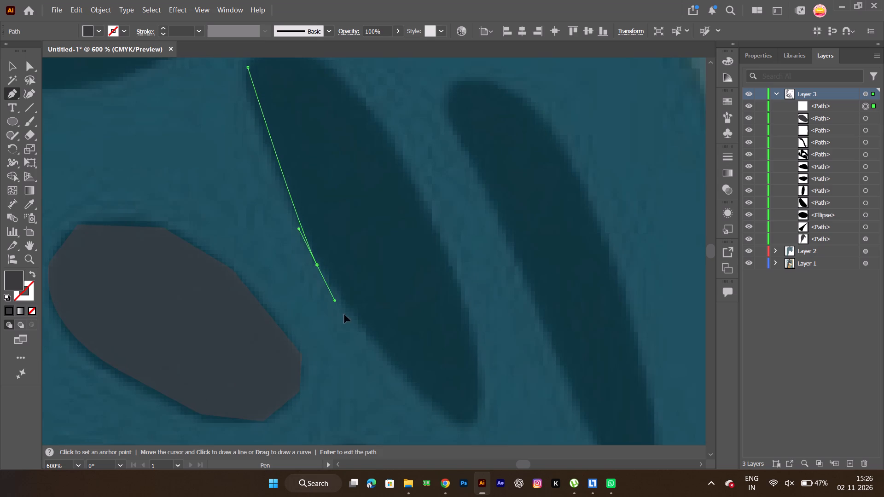
# Trace the left edge of the long slanted forehead spot beside the traced oval with Pen curves, continuing around its lower tip.
pyautogui.moveTo(344, 314); pyautogui.dragTo(378, 372)
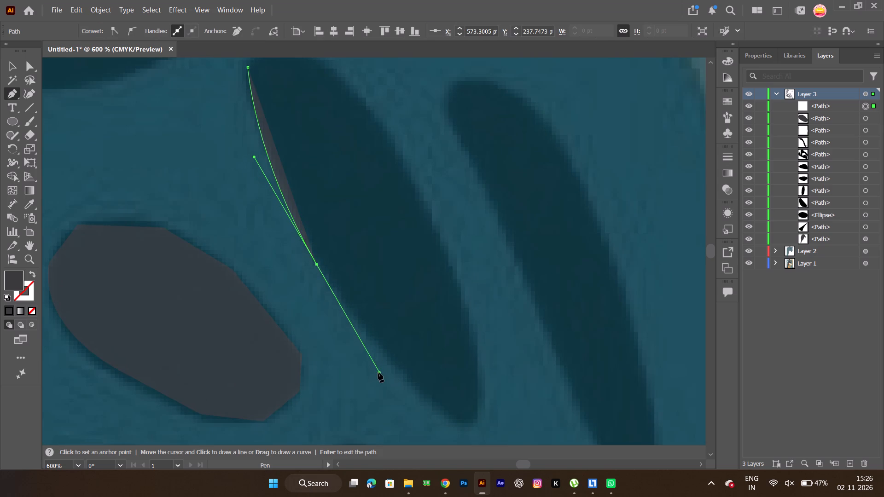
pyautogui.press('space')
pyautogui.press('space')
pyautogui.press('space')
pyautogui.moveTo(370, 326); pyautogui.dragTo(323, 266)
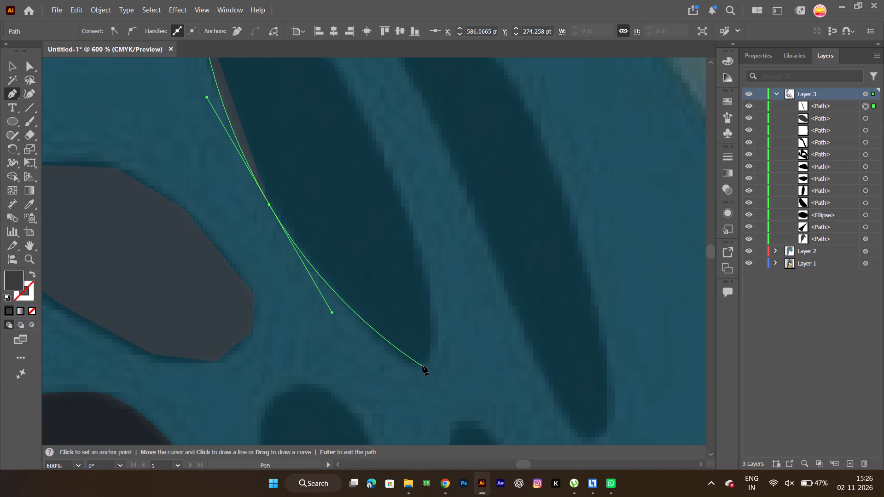
pyautogui.click(420, 365)
pyautogui.press('space')
pyautogui.press('space')
pyautogui.press('space')
pyautogui.press('space')
pyautogui.press('space')
pyautogui.press('space')
pyautogui.press('space')
pyautogui.press('space')
pyautogui.press('space')
pyautogui.press('space')
pyautogui.press('space')
pyautogui.press('space')
pyautogui.press('space')
pyautogui.press('space')
pyautogui.press('space')
pyautogui.press('space')
pyautogui.press('space')
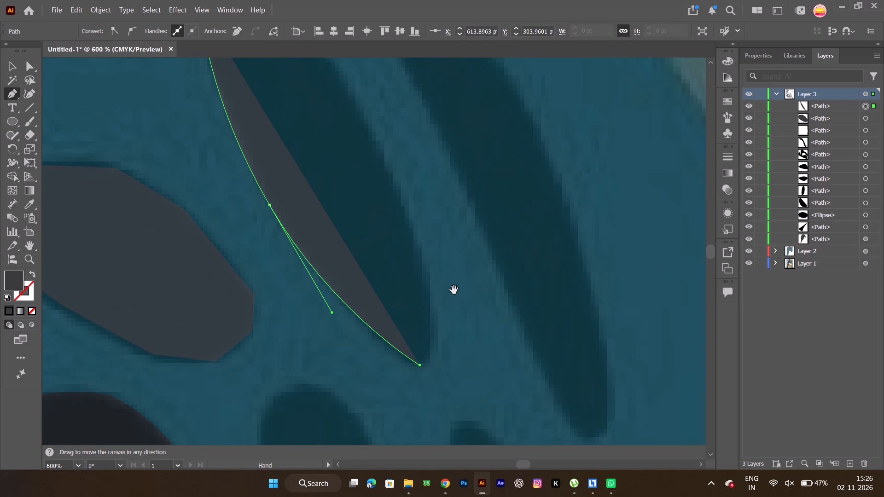
pyautogui.click(432, 357)
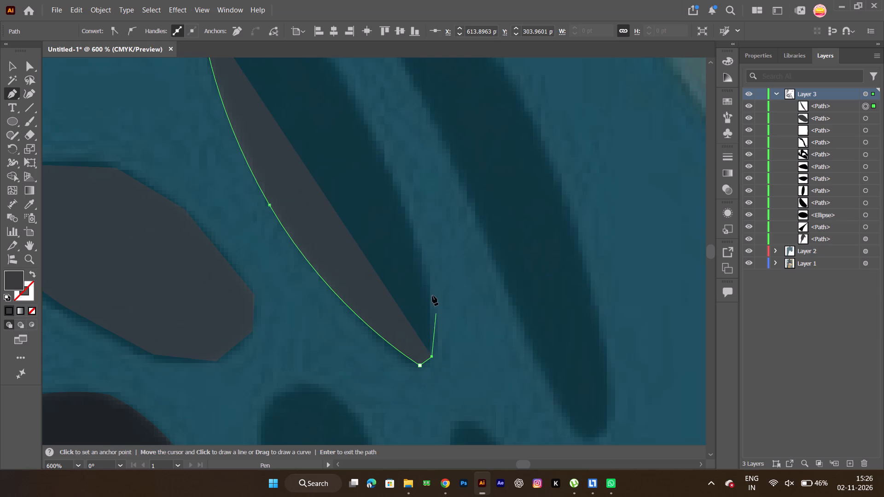
pyautogui.click(431, 271)
# Curve the path up the slanted spot's right edge, over its rounded top, and close it at the starting anchor.
pyautogui.press('space')
pyautogui.press('space')
pyautogui.press('space')
pyautogui.press('space')
pyautogui.moveTo(432, 235); pyautogui.dragTo(502, 376)
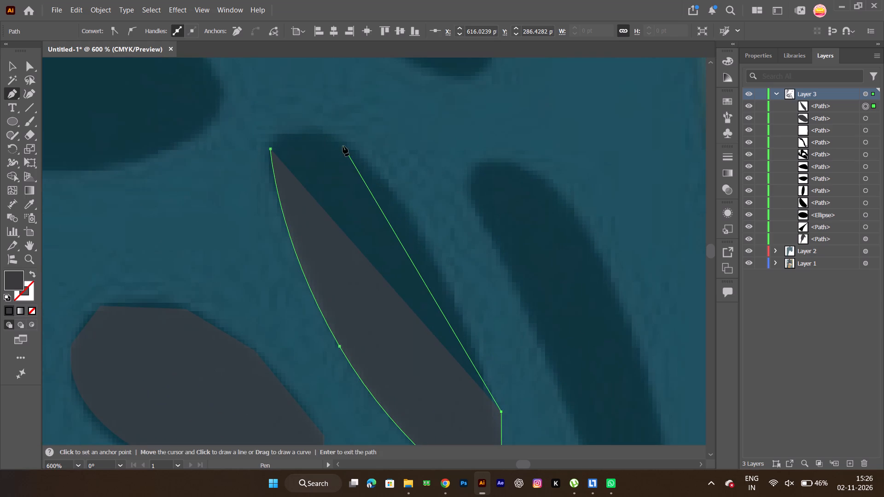
pyautogui.moveTo(337, 136); pyautogui.dragTo(252, 95)
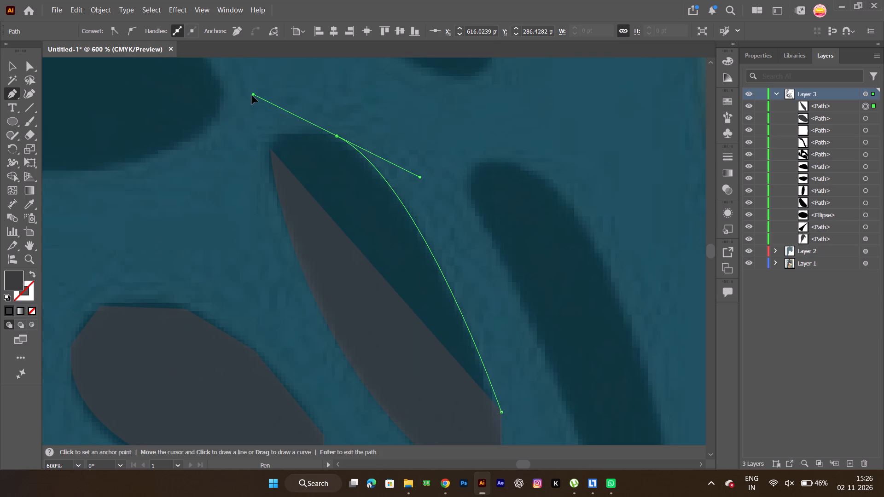
pyautogui.moveTo(252, 95); pyautogui.dragTo(251, 104)
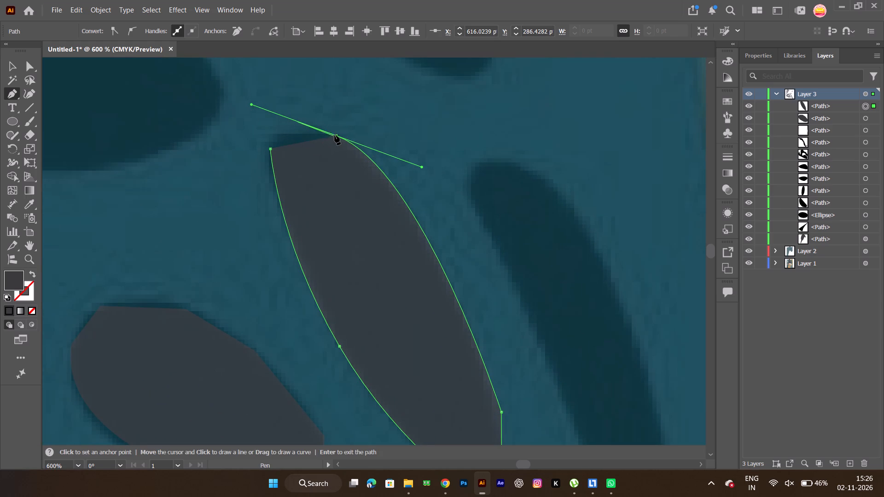
pyautogui.click(336, 136)
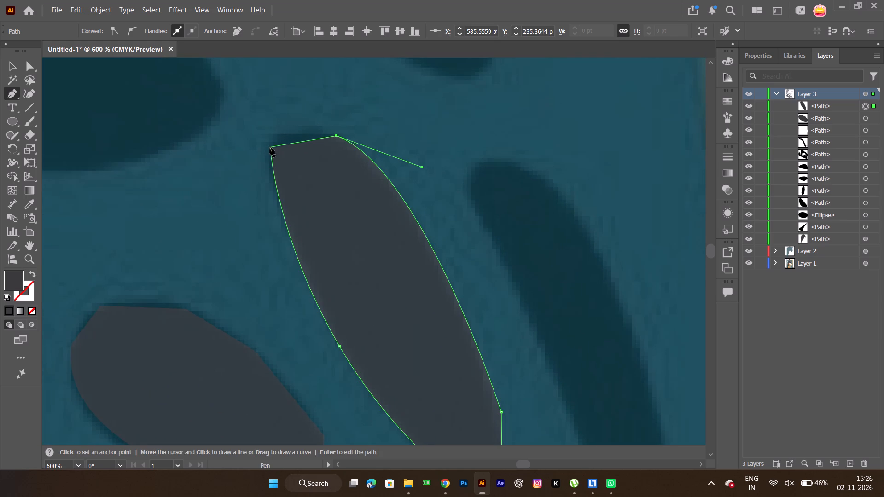
pyautogui.moveTo(272, 149); pyautogui.dragTo(256, 173)
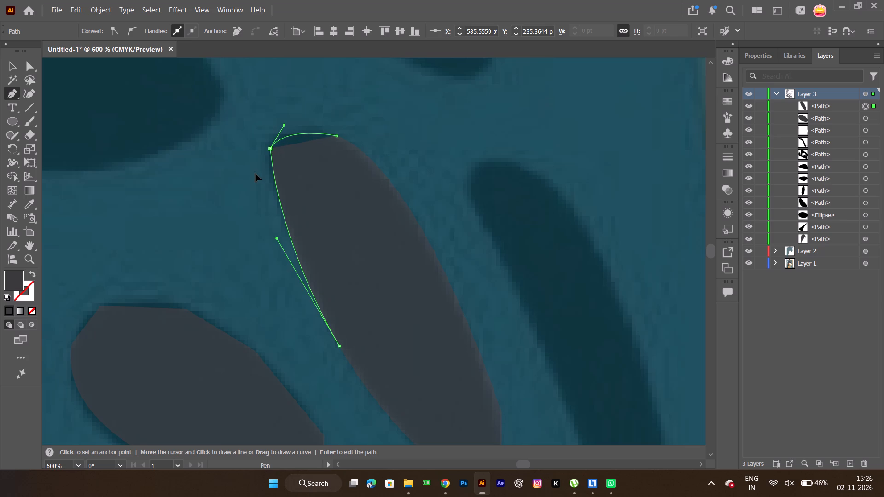
pyautogui.moveTo(256, 173); pyautogui.dragTo(255, 183)
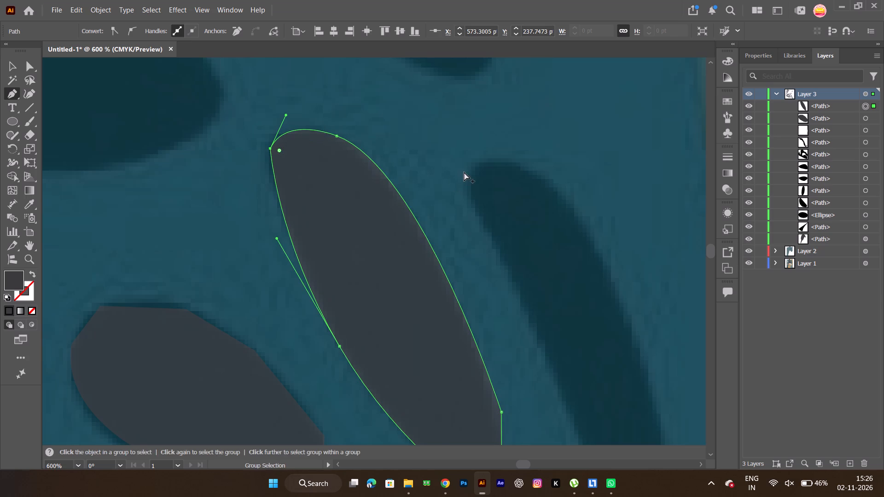
# Start a path on the adjacent narrower slanted spot, tracing its left edge down and around the rounded lower tip with the Pen tool.
pyautogui.keyDown('ctrl'); pyautogui.keyDown('alt'); pyautogui.scroll(-1, 464, 172); pyautogui.keyUp('alt'); pyautogui.keyUp('ctrl')
pyautogui.press('space')
pyautogui.press('space')
pyautogui.press('space')
pyautogui.press('space')
pyautogui.press('space')
pyautogui.press('space')
pyautogui.press('space')
pyautogui.press('space')
pyautogui.moveTo(495, 211); pyautogui.dragTo(396, 216)
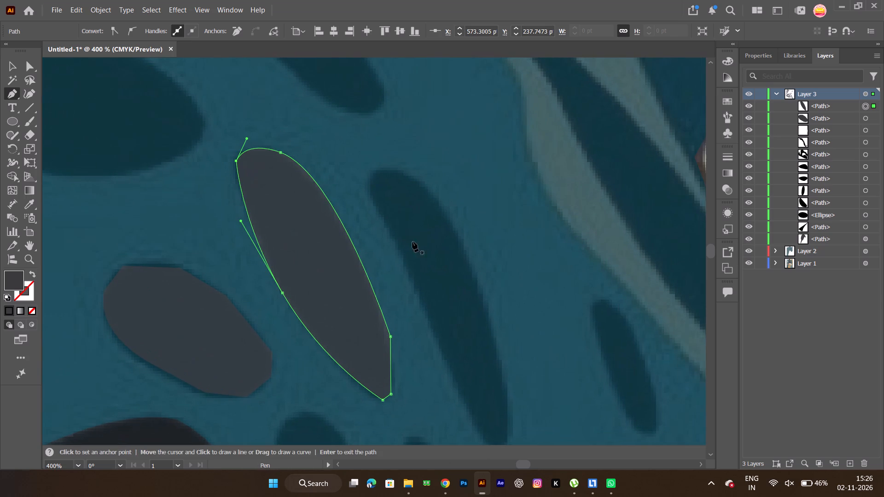
pyautogui.press('space')
pyautogui.press('space')
pyautogui.press('space')
pyautogui.press('space')
pyautogui.press('space')
pyautogui.press('space')
pyautogui.press('space')
pyautogui.press('space')
pyautogui.press('space')
pyautogui.press('space')
pyautogui.press('space')
pyautogui.press('space')
pyautogui.press('space')
pyautogui.moveTo(430, 282); pyautogui.dragTo(375, 209)
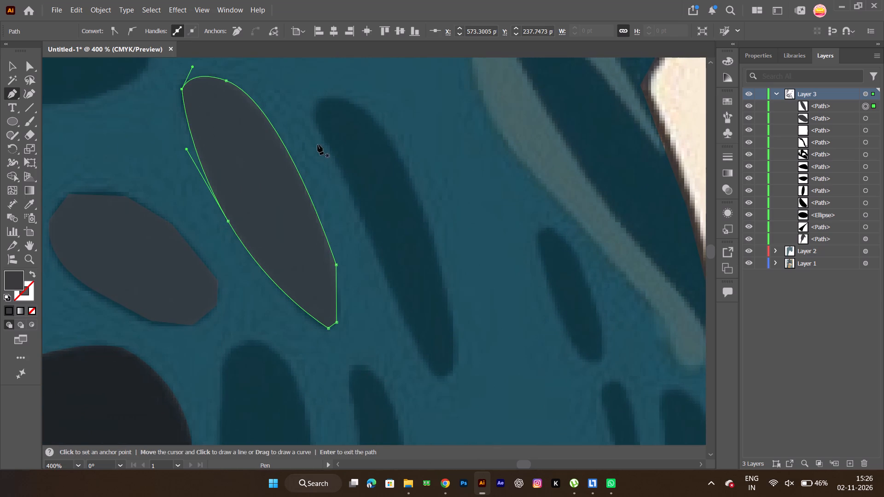
pyautogui.click(316, 121)
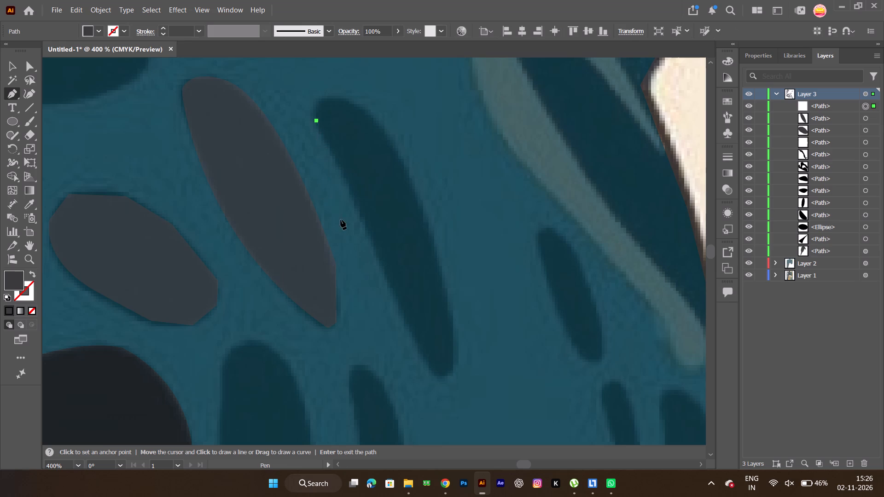
pyautogui.moveTo(431, 370); pyautogui.dragTo(424, 270)
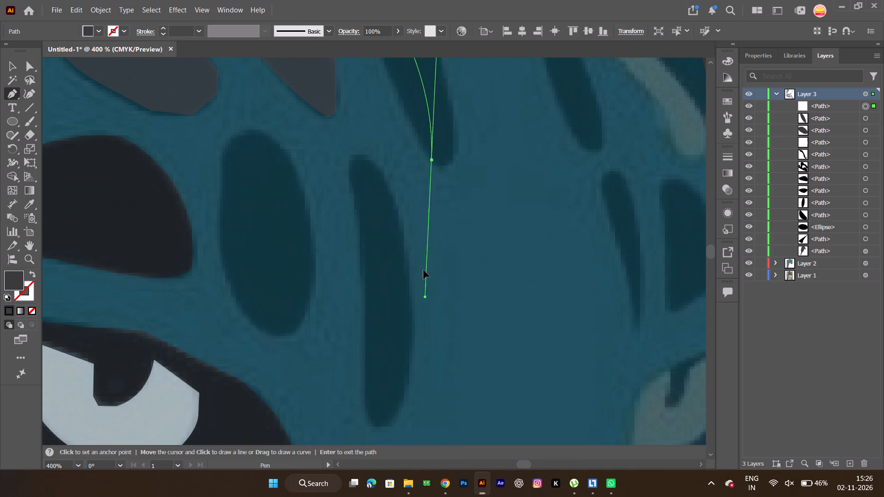
pyautogui.moveTo(424, 270); pyautogui.dragTo(448, 205)
pyautogui.press('space')
pyautogui.press('space')
pyautogui.press('space')
pyautogui.press('space')
pyautogui.press('space')
pyautogui.press('space')
pyautogui.press('space')
pyautogui.press('space')
pyautogui.press('space')
pyautogui.moveTo(495, 127); pyautogui.dragTo(443, 292)
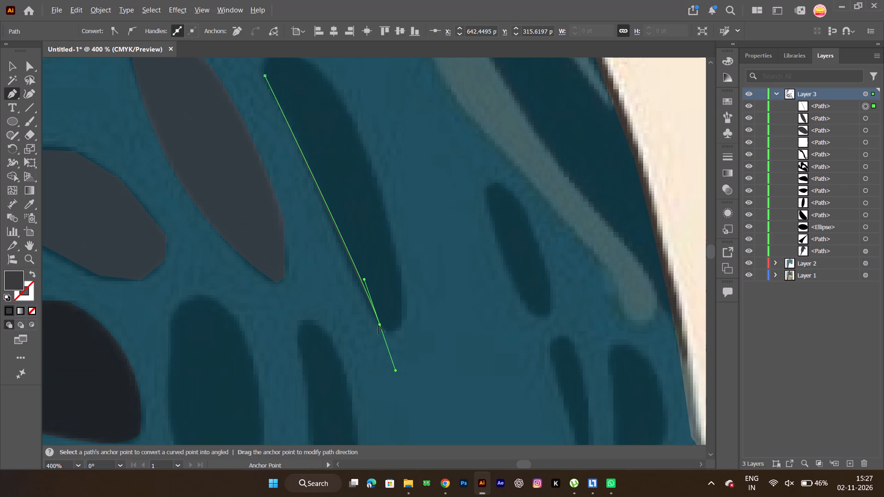
pyautogui.keyDown('alt'); pyautogui.click(380, 325); pyautogui.keyUp('alt')
pyautogui.moveTo(401, 327); pyautogui.dragTo(416, 318)
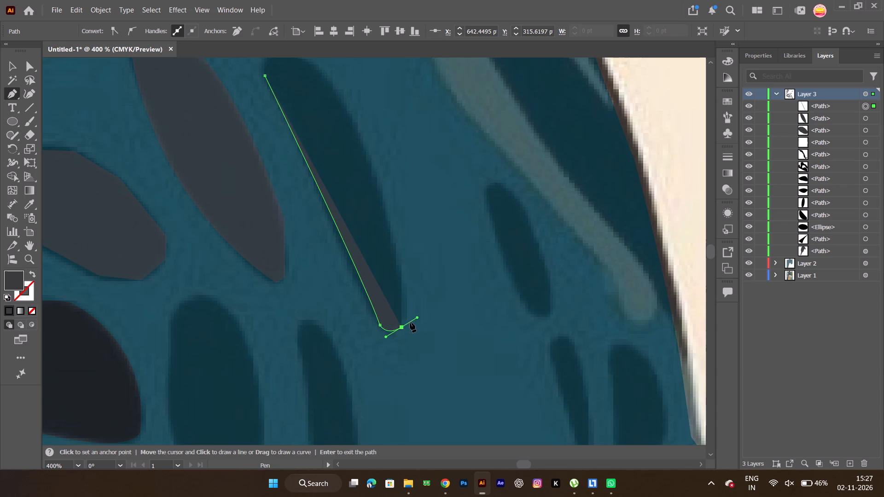
pyautogui.click(401, 327)
pyautogui.press('space')
pyautogui.moveTo(422, 248); pyautogui.dragTo(446, 281)
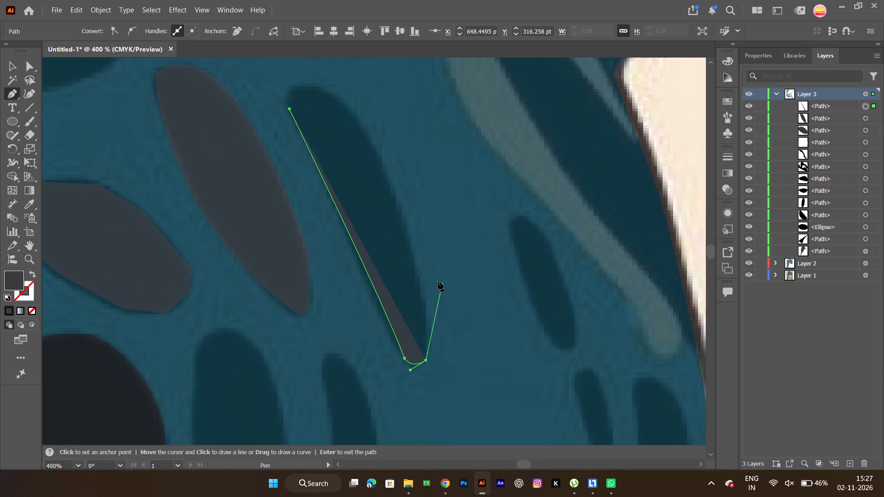
pyautogui.click(425, 297)
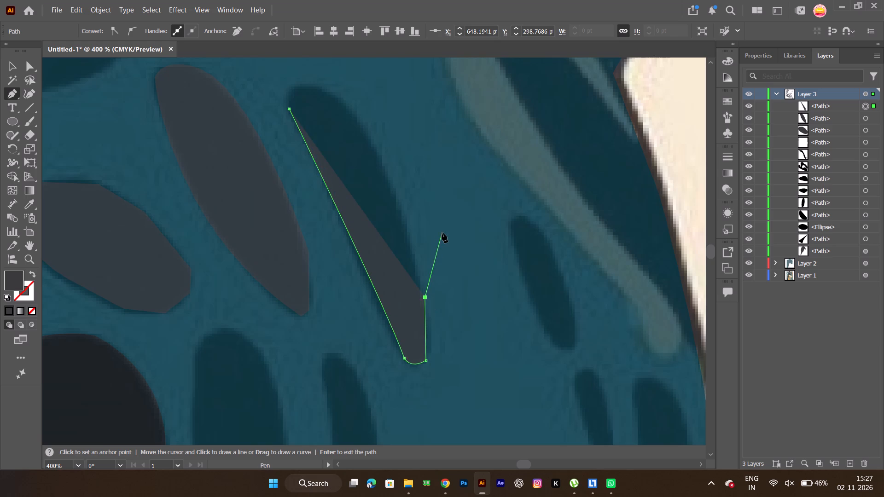
# Curve the path up the narrower spot's right edge, over its rounded top, and close it at the starting anchor.
pyautogui.press('space')
pyautogui.press('space')
pyautogui.press('space')
pyautogui.press('space')
pyautogui.press('space')
pyautogui.moveTo(442, 233); pyautogui.dragTo(518, 309)
pyautogui.moveTo(426, 184); pyautogui.dragTo(377, 138)
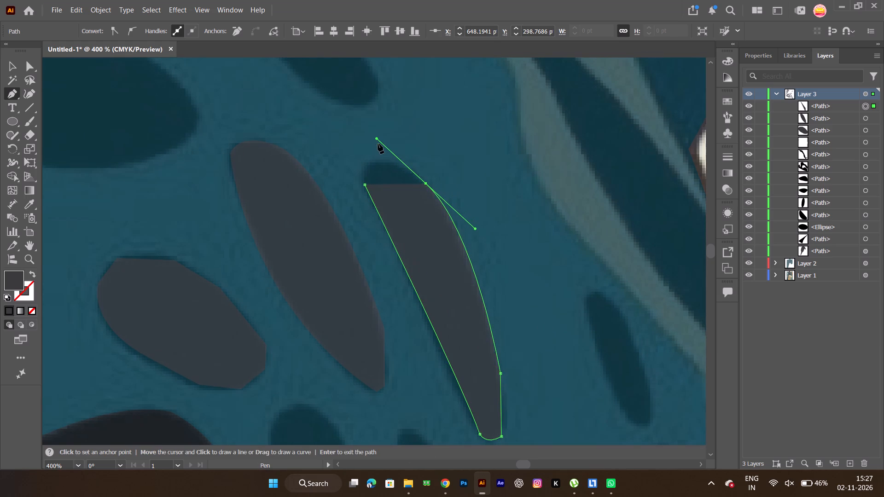
pyautogui.click(426, 183)
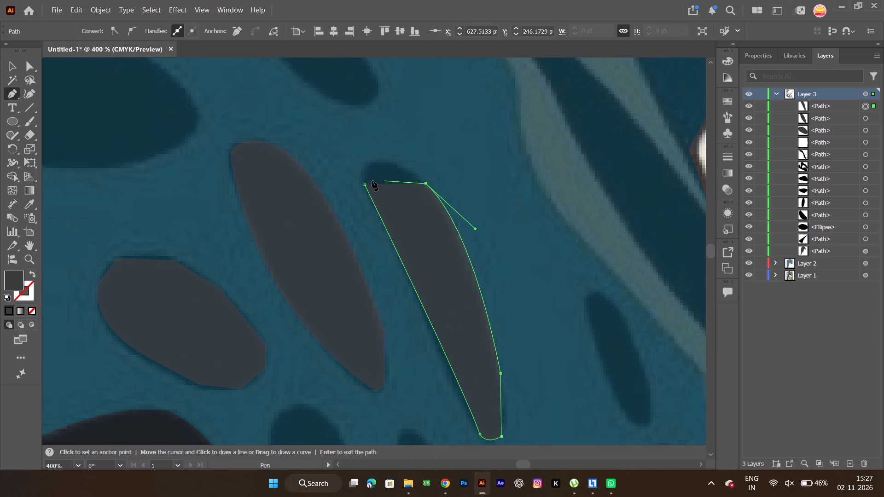
pyautogui.moveTo(365, 185); pyautogui.dragTo(365, 191)
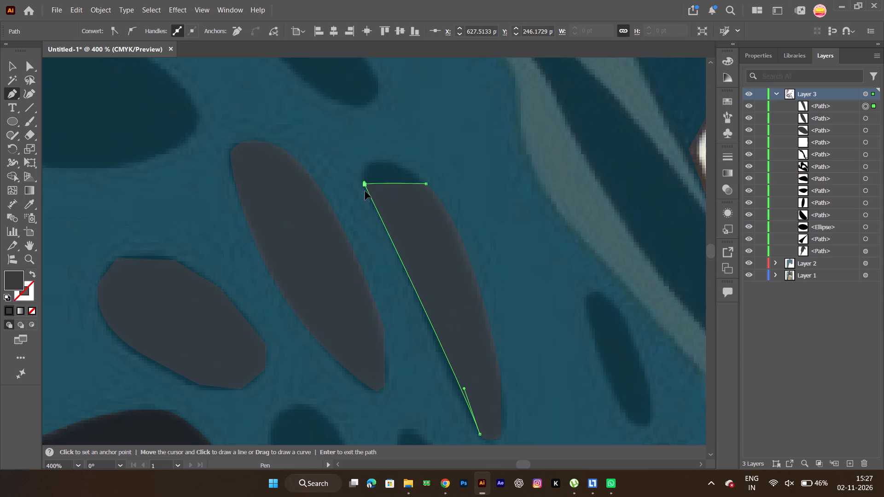
pyautogui.moveTo(365, 191); pyautogui.dragTo(365, 238)
# Start a Pen path on the tall oval spot beside the brow marking, tracing the upper half of its left edge.
pyautogui.press('space')
pyautogui.press('space')
pyautogui.press('space')
pyautogui.press('space')
pyautogui.press('space')
pyautogui.press('space')
pyautogui.press('space')
pyautogui.press('space')
pyautogui.press('space')
pyautogui.press('space')
pyautogui.press('space')
pyautogui.press('space')
pyautogui.press('space')
pyautogui.press('space')
pyautogui.press('space')
pyautogui.press('space')
pyautogui.press('space')
pyautogui.press('space')
pyautogui.press('space')
pyautogui.moveTo(413, 295); pyautogui.dragTo(360, 173)
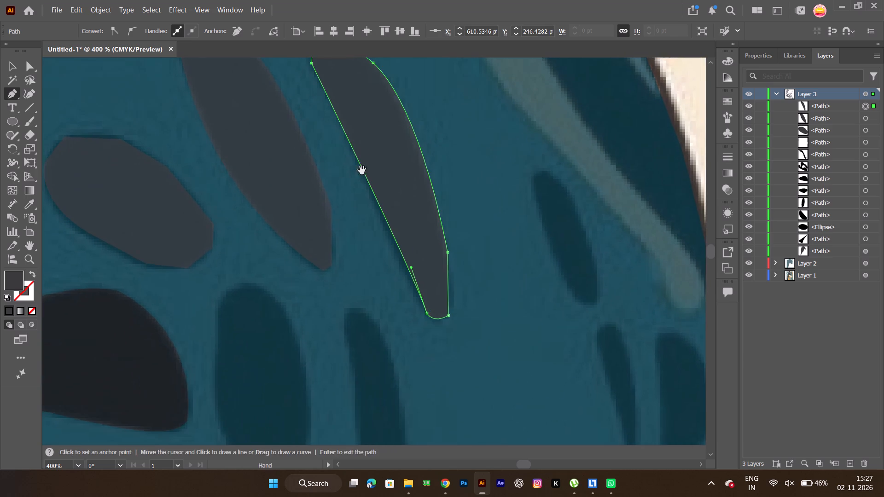
pyautogui.press('space')
pyautogui.press('space')
pyautogui.press('space')
pyautogui.press('space')
pyautogui.press('space')
pyautogui.press('space')
pyautogui.press('space')
pyautogui.press('space')
pyautogui.press('space')
pyautogui.press('space')
pyautogui.moveTo(427, 356); pyautogui.dragTo(547, 193)
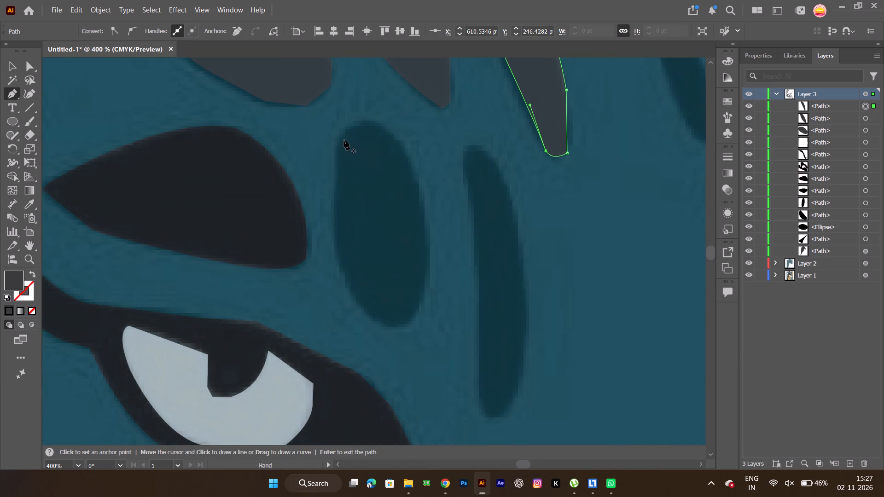
pyautogui.click(340, 139)
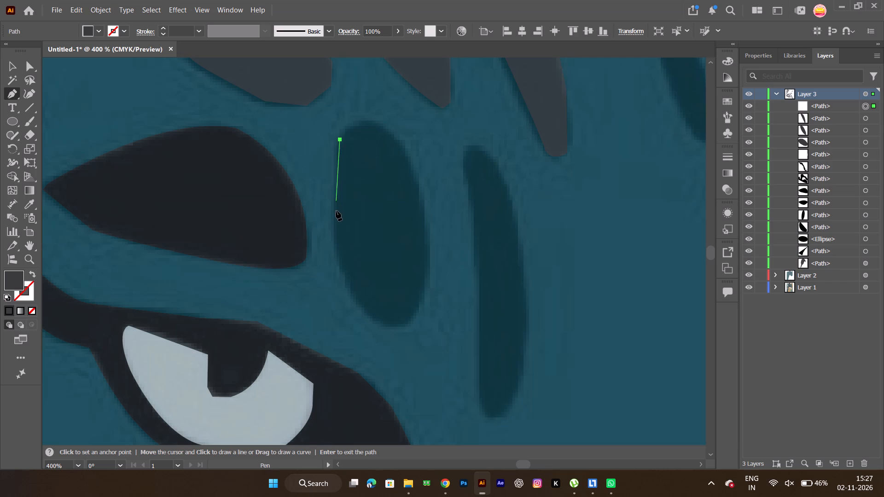
pyautogui.moveTo(336, 216); pyautogui.dragTo(328, 237)
pyautogui.moveTo(328, 237); pyautogui.dragTo(332, 229)
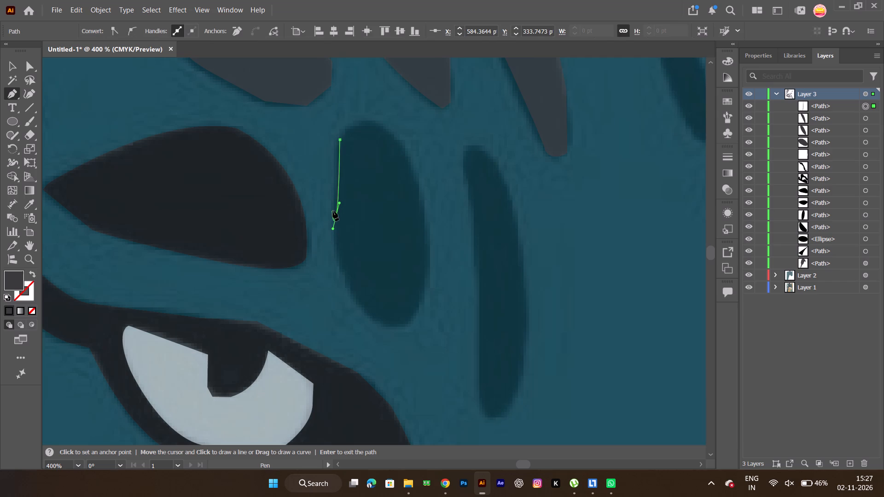
pyautogui.click(336, 217)
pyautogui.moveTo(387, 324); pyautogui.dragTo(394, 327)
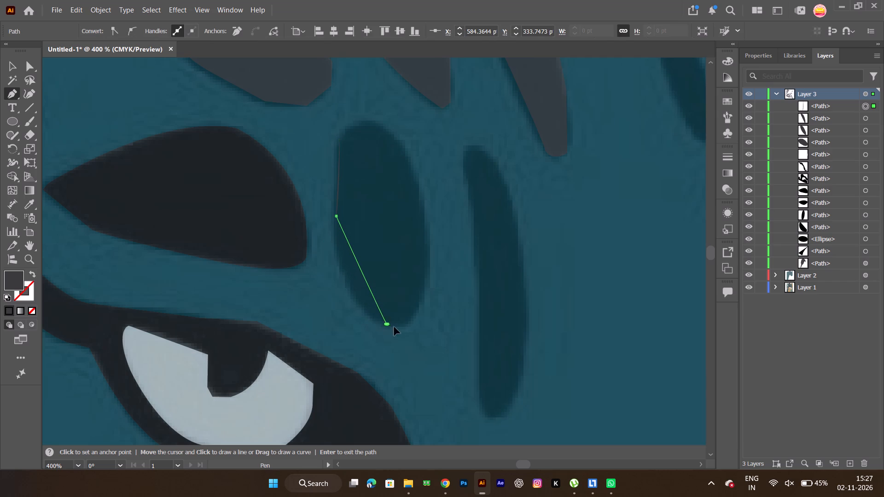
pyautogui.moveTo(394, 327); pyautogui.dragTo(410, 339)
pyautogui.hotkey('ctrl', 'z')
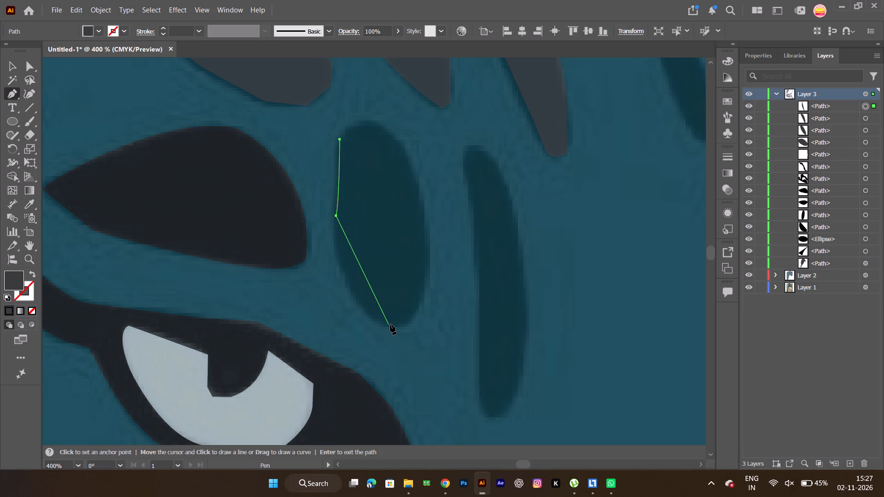
# Continue the oval spot's path with a curve down its lower-left edge, then around the bottom and onto the lower-right edge.
pyautogui.moveTo(387, 324); pyautogui.dragTo(443, 340)
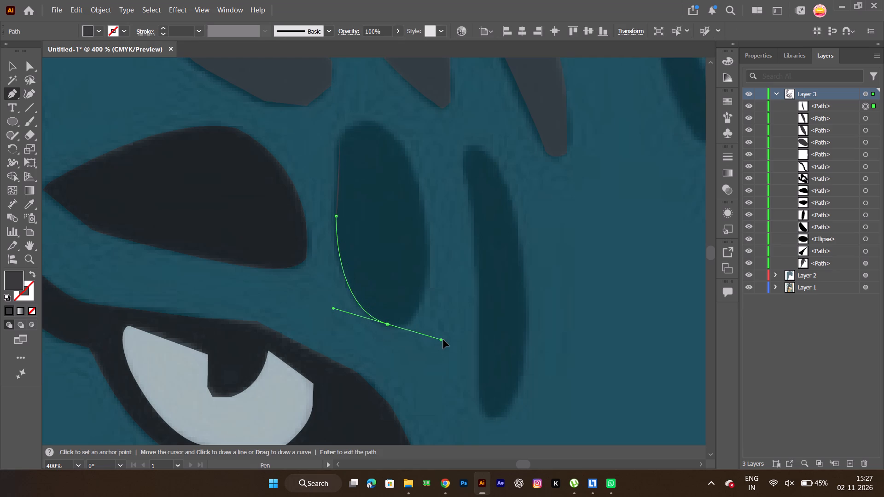
pyautogui.moveTo(443, 340); pyautogui.dragTo(445, 349)
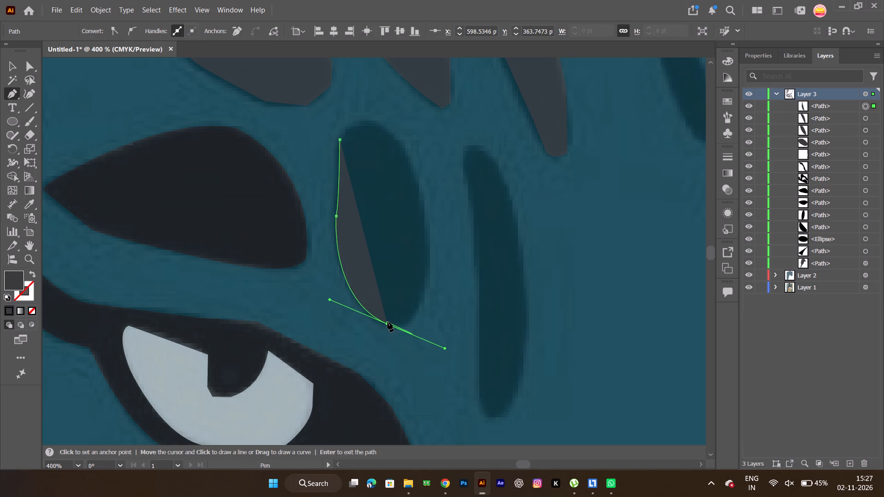
pyautogui.click(389, 323)
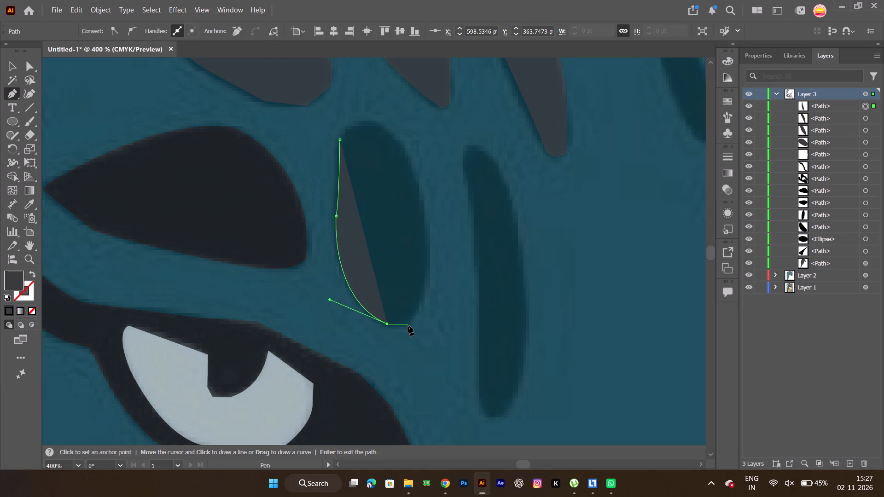
pyautogui.click(408, 325)
pyautogui.click(426, 290)
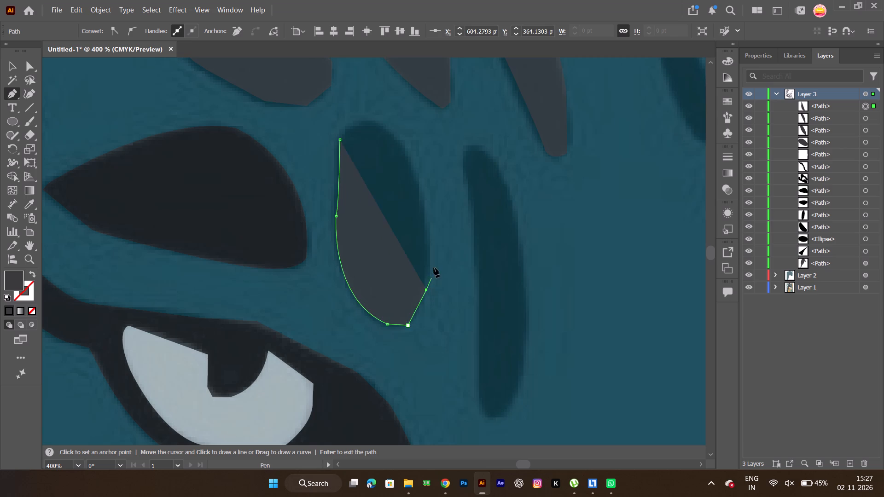
# Trace up the oval spot's right edge to its top and close the path at the starting anchor with a rounded curve.
pyautogui.press('space')
pyautogui.press('space')
pyautogui.moveTo(434, 266); pyautogui.dragTo(433, 317)
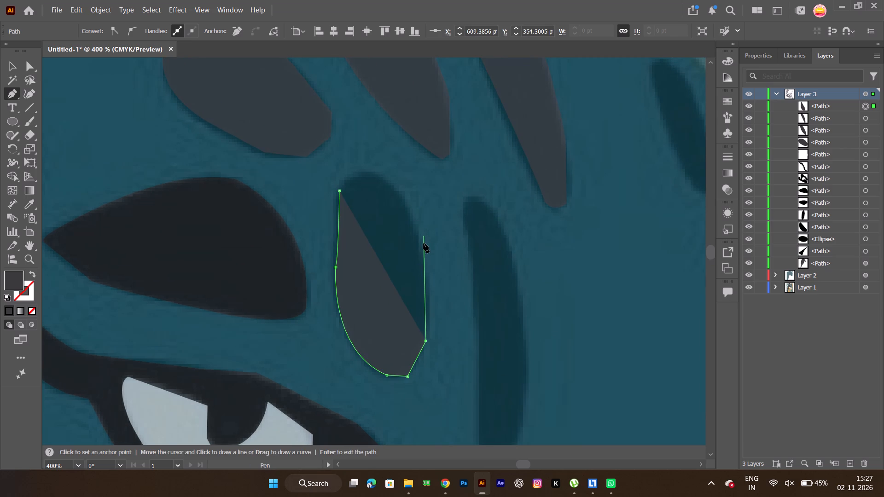
pyautogui.click(424, 248)
pyautogui.click(394, 182)
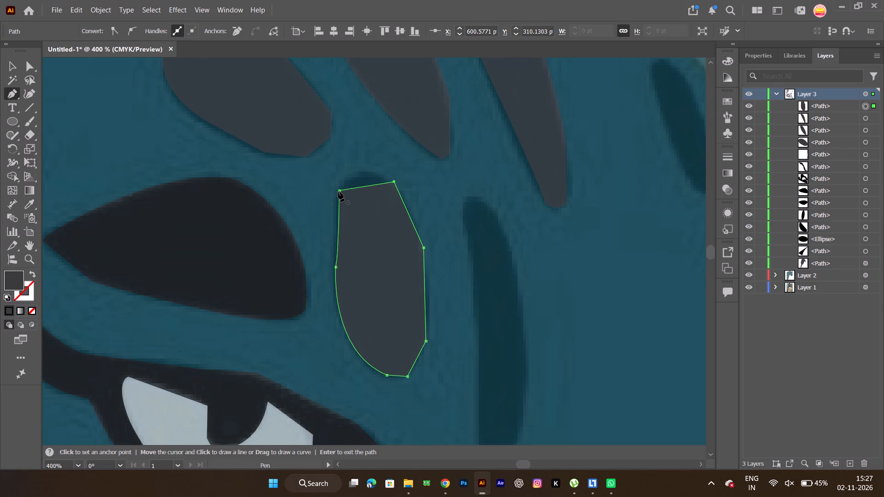
pyautogui.moveTo(338, 191); pyautogui.dragTo(330, 220)
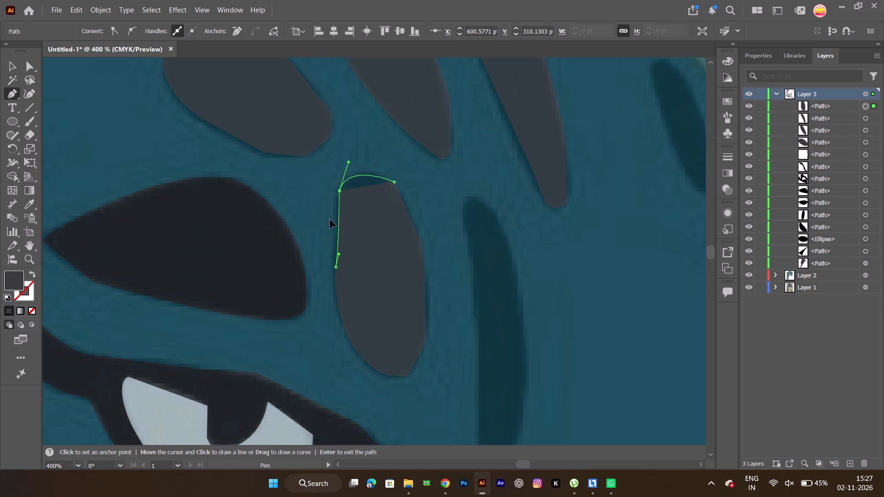
pyautogui.moveTo(330, 220); pyautogui.dragTo(317, 239)
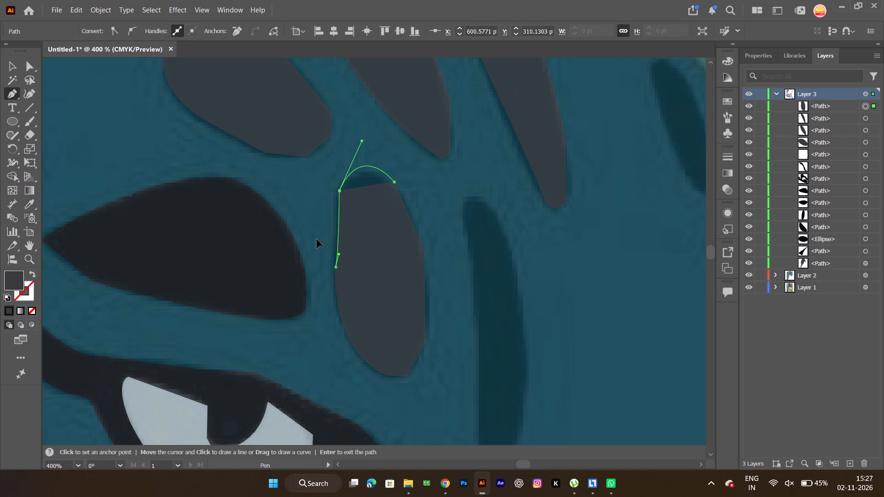
pyautogui.moveTo(317, 239); pyautogui.dragTo(324, 225)
# Start a Pen path on the long narrow spot beside the oval, tracing its left edge down and around the rounded bottom tip.
pyautogui.press('space')
pyautogui.press('space')
pyautogui.press('space')
pyautogui.press('space')
pyautogui.press('space')
pyautogui.press('space')
pyautogui.press('space')
pyautogui.press('space')
pyautogui.press('space')
pyautogui.moveTo(425, 289); pyautogui.dragTo(397, 223)
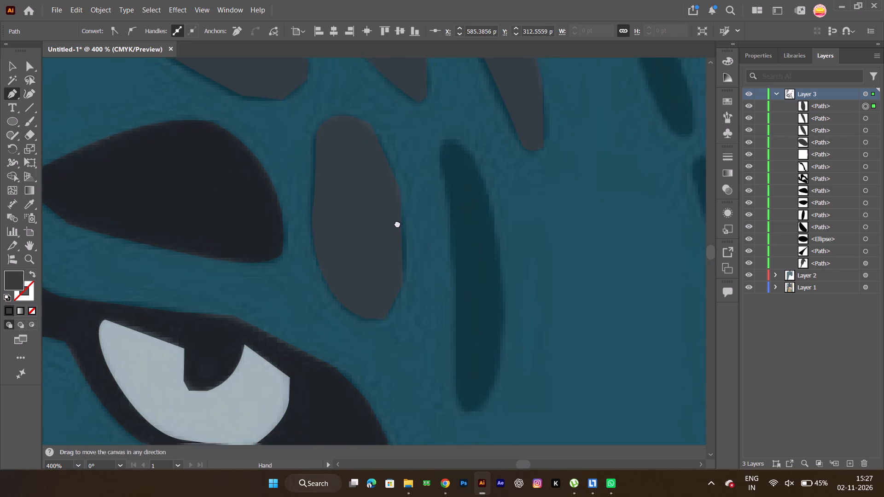
pyautogui.moveTo(397, 223); pyautogui.dragTo(395, 222)
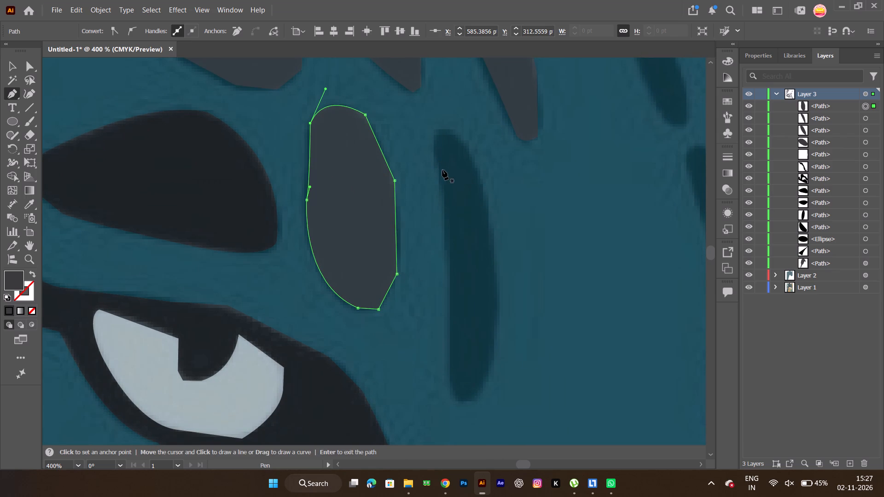
pyautogui.click(442, 170)
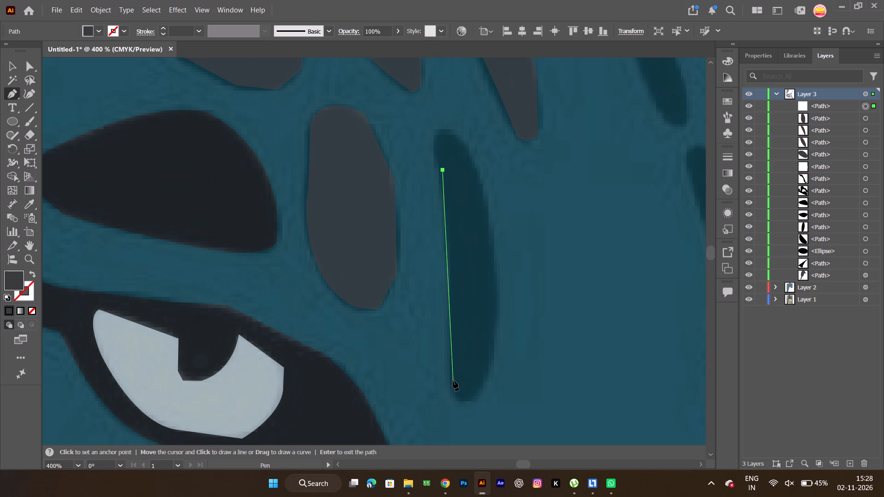
pyautogui.click(453, 381)
pyautogui.moveTo(458, 402); pyautogui.dragTo(463, 402)
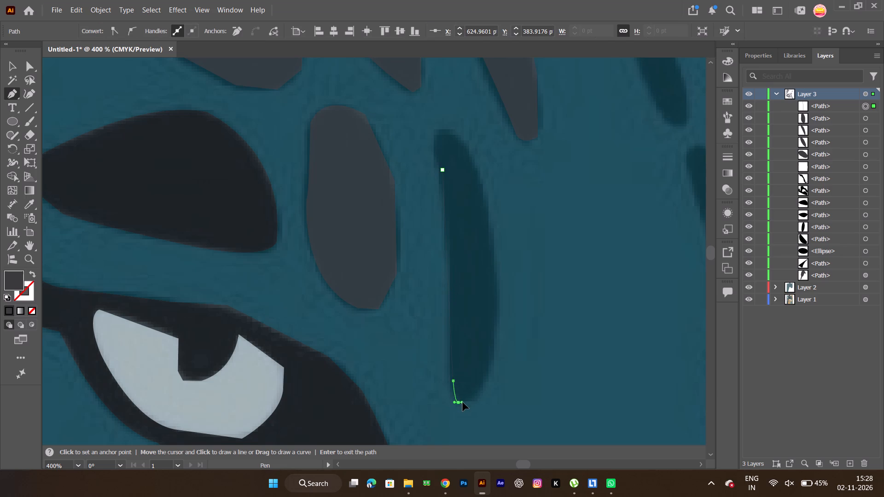
pyautogui.moveTo(463, 402); pyautogui.dragTo(465, 403)
pyautogui.click(476, 399)
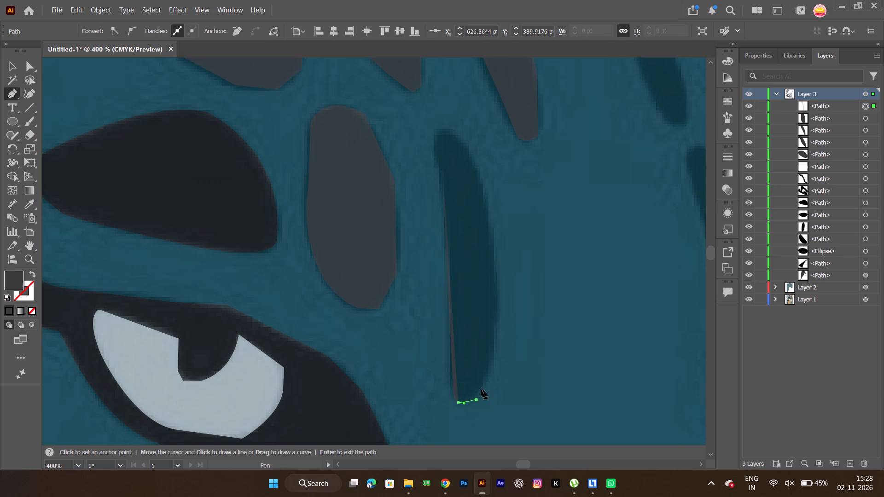
# Trace up the long narrow spot's right edge to its top and close the path at the starting anchor with a rounded curve.
pyautogui.click(495, 350)
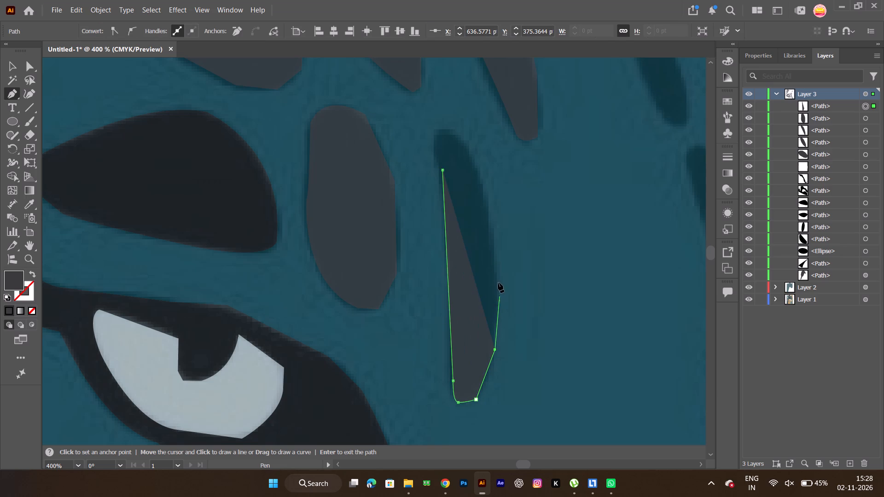
pyautogui.click(492, 233)
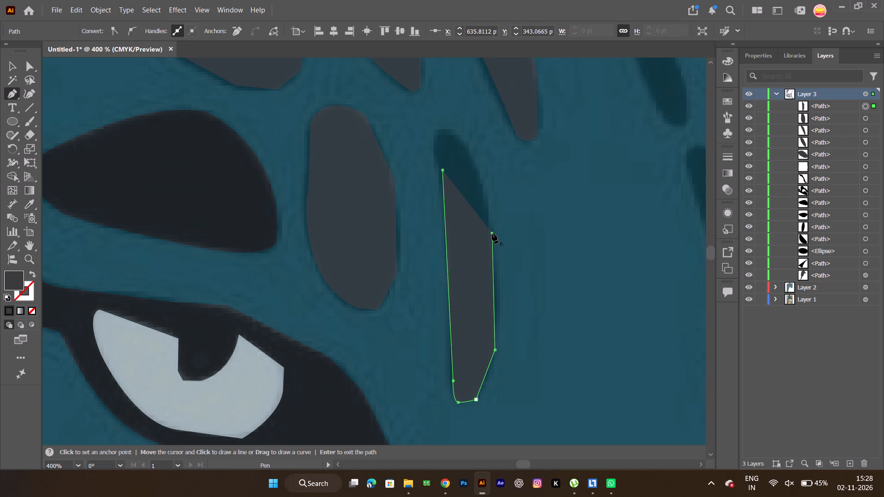
pyautogui.click(484, 174)
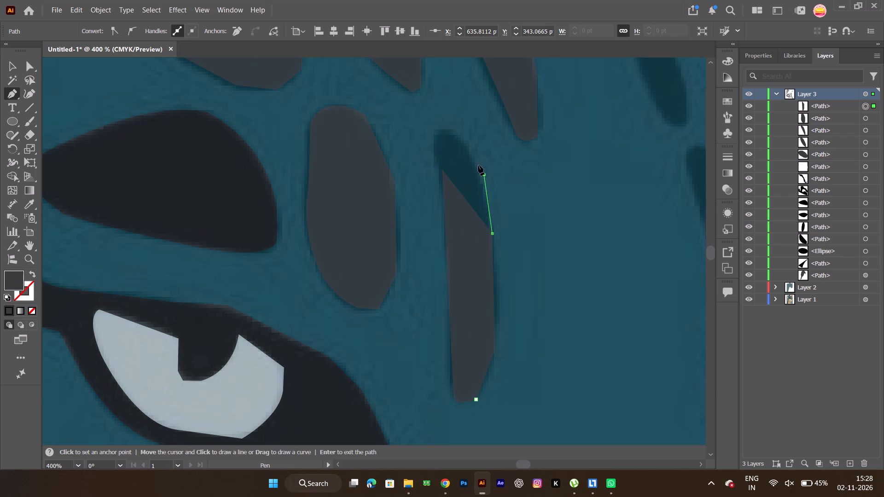
pyautogui.click(451, 133)
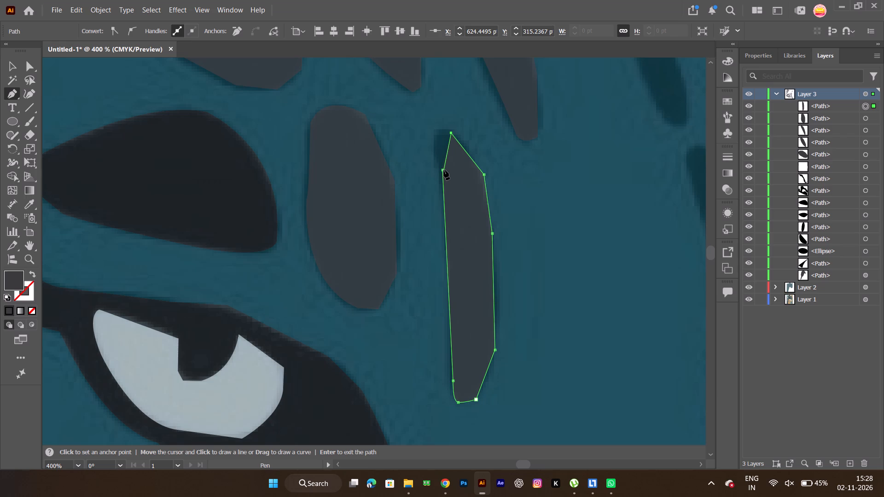
pyautogui.moveTo(442, 170); pyautogui.dragTo(448, 223)
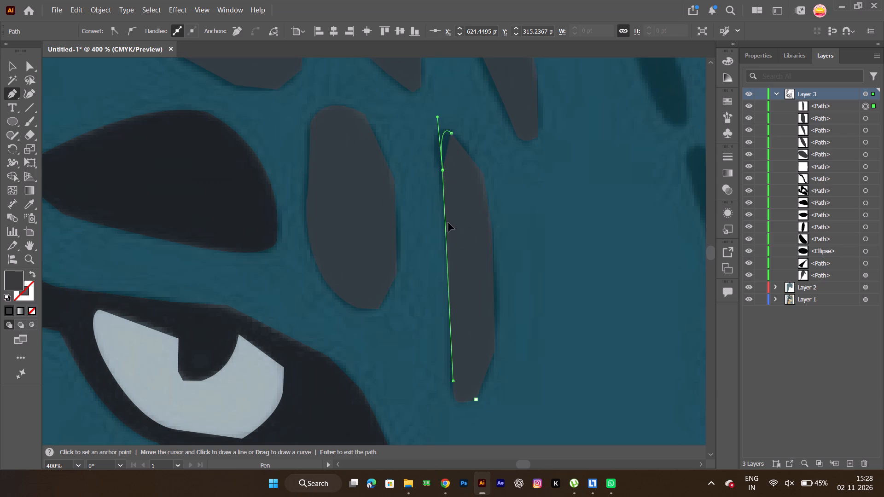
pyautogui.moveTo(448, 223); pyautogui.dragTo(446, 225)
pyautogui.moveTo(446, 225); pyautogui.dragTo(462, 212)
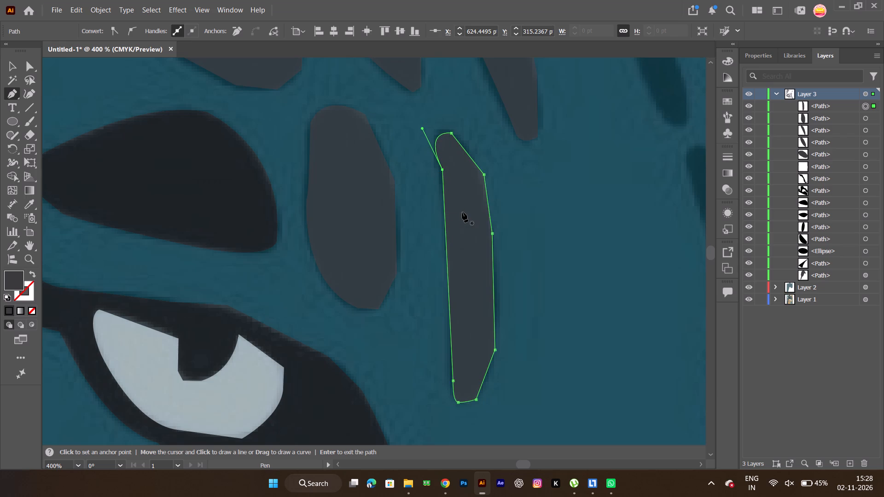
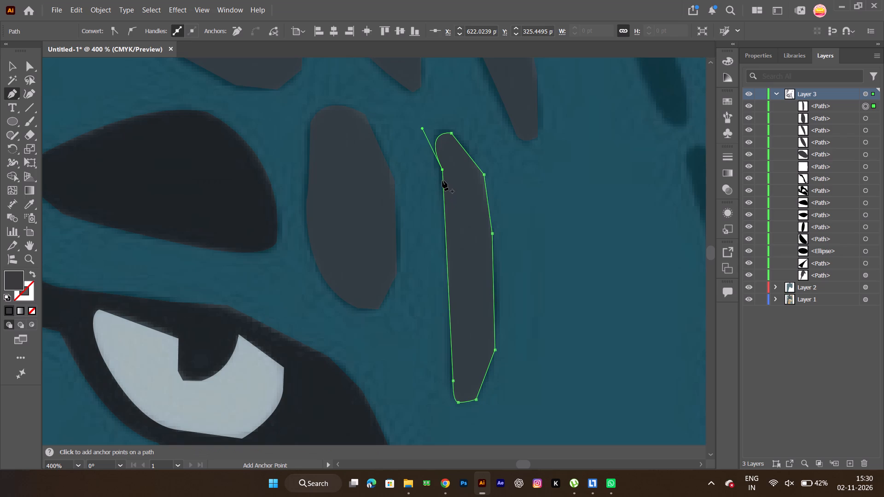
# Remove the upper-left anchor point from the long narrow spot's path.
pyautogui.click(442, 169)
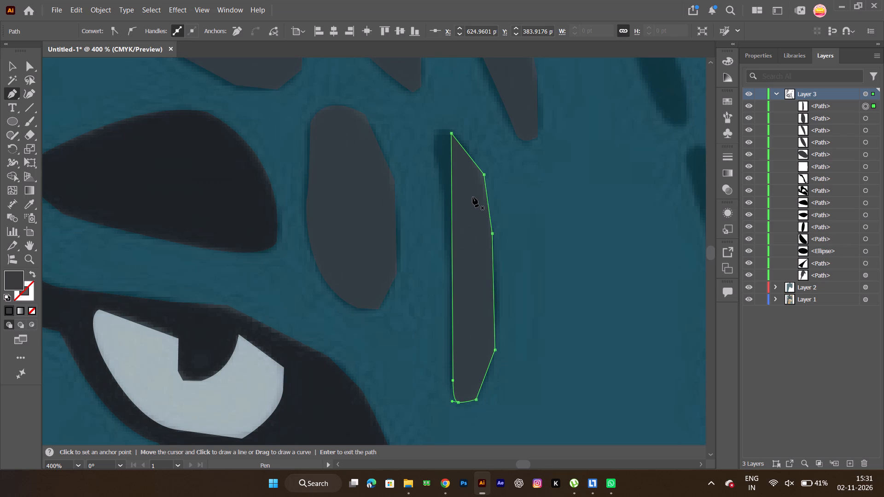
# Save the document as an Adobe Illustrator file named "illustration co.." on New Volume (E:), keeping the default Illustrator options.
pyautogui.hotkey('ctrl', 's')
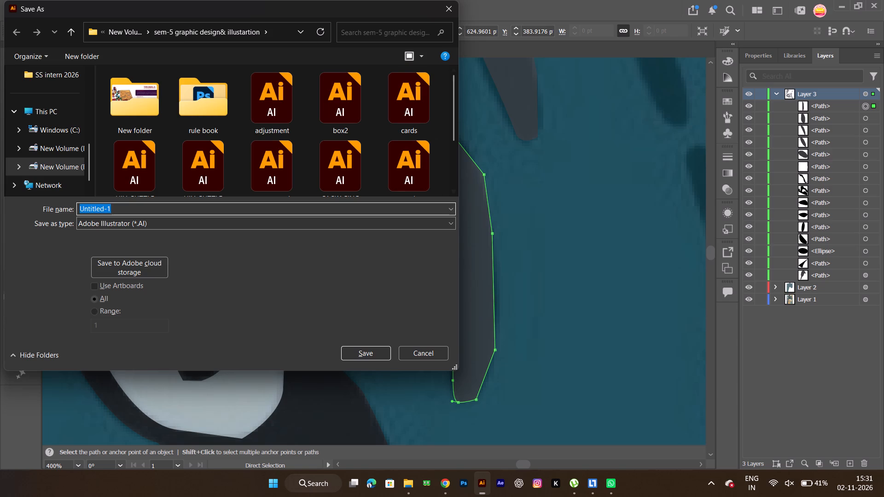
pyautogui.click(113, 29)
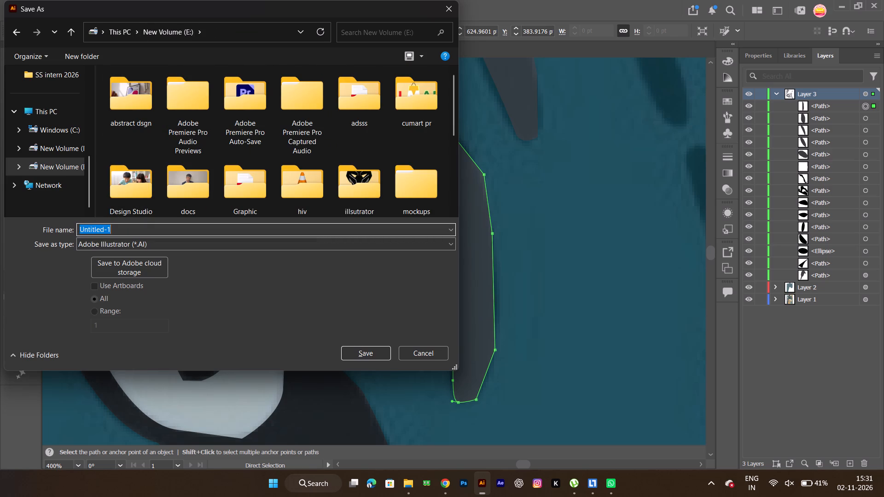
pyautogui.write('ill')
pyautogui.press('u')
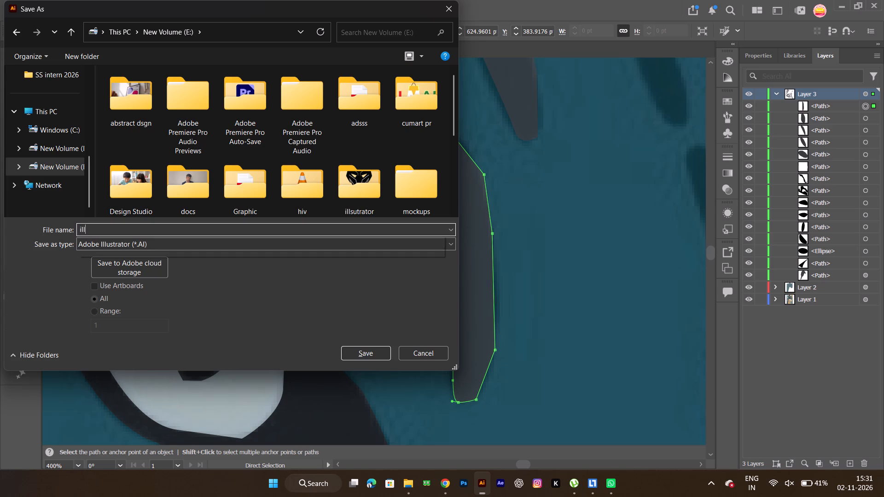
pyautogui.write('st')
pyautogui.write('ration co')
pyautogui.write('..')
pyautogui.press('Return')
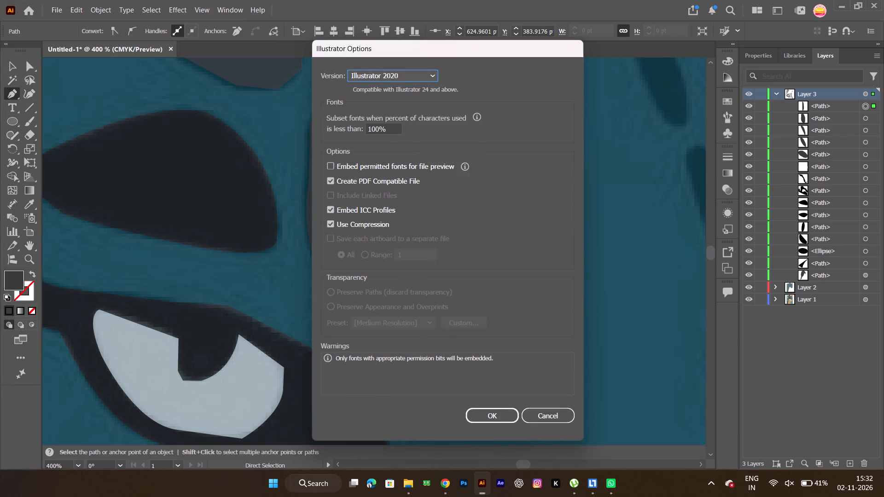
pyautogui.press('Return')
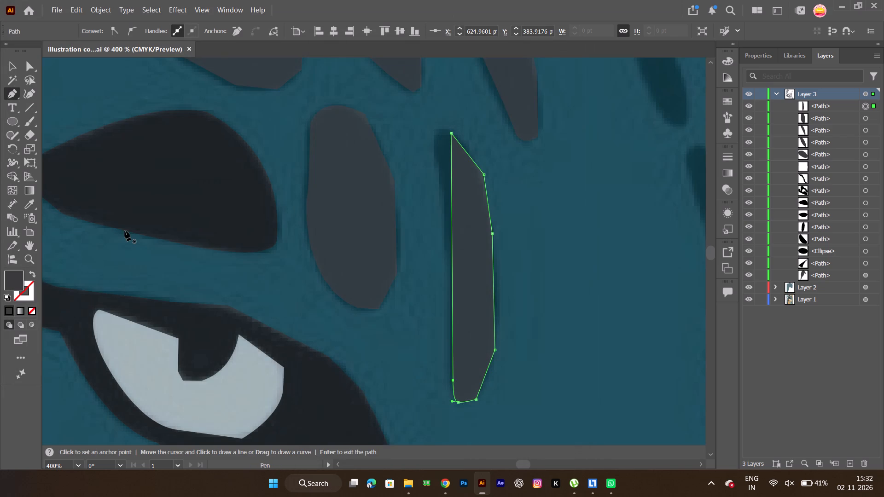